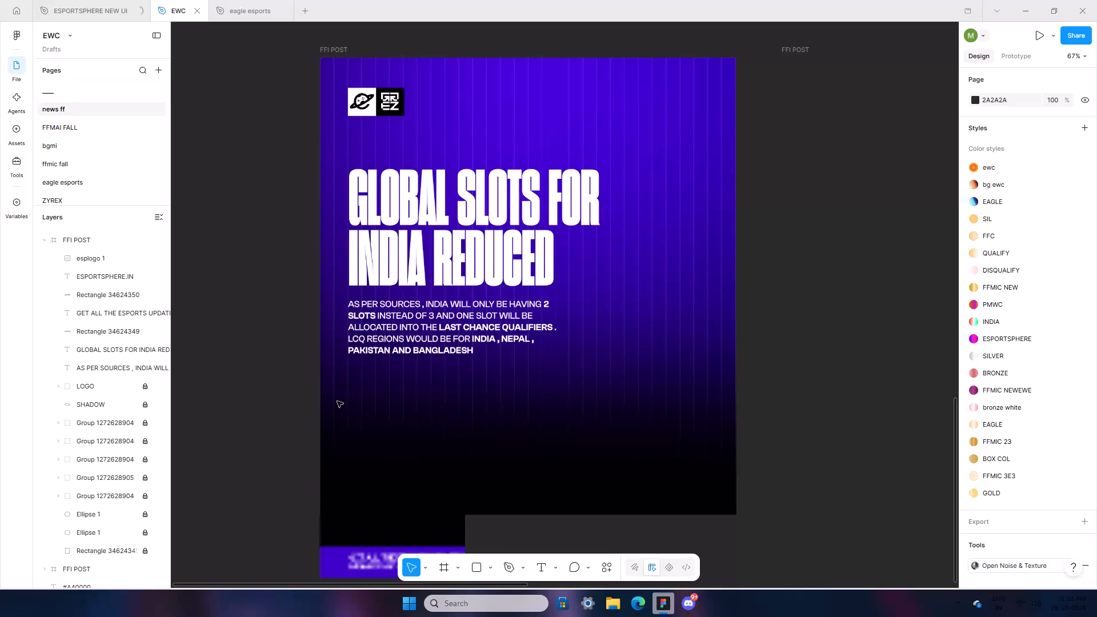
Switch to Microsoft Edge, search the web for "FFWS TROPHY PNG" and show the image results.
{"action": "scroll", "coordinate": [337, 401], "scroll_direction": "down", "scroll_amount": 3, "text": "ctrl"}
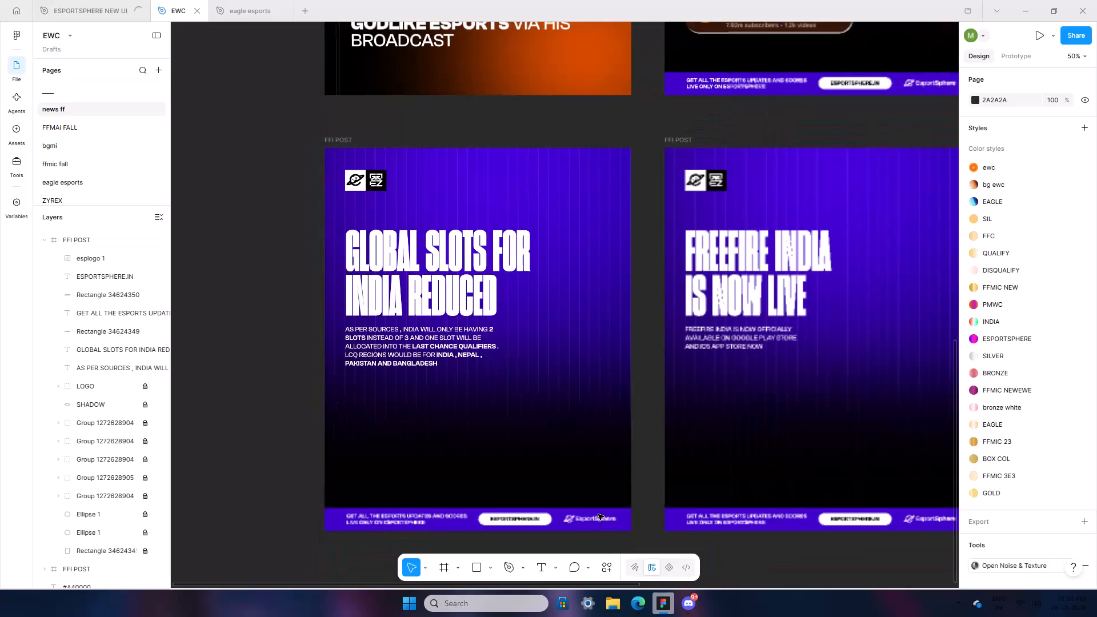
{"action": "left_click", "coordinate": [630, 612]}
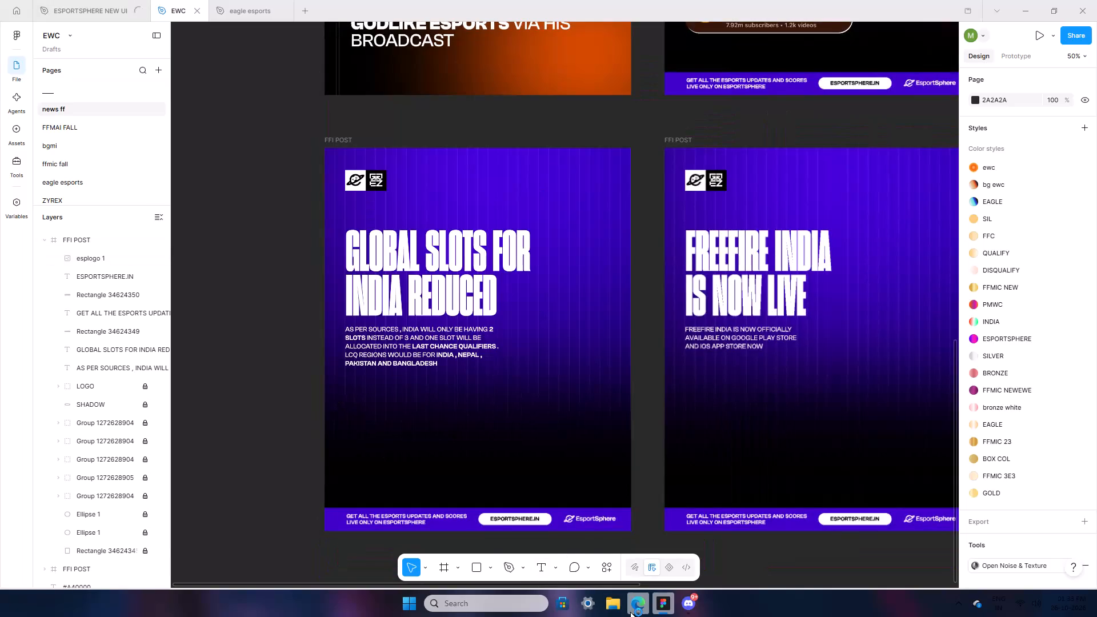
{"action": "left_click", "coordinate": [178, 41]}
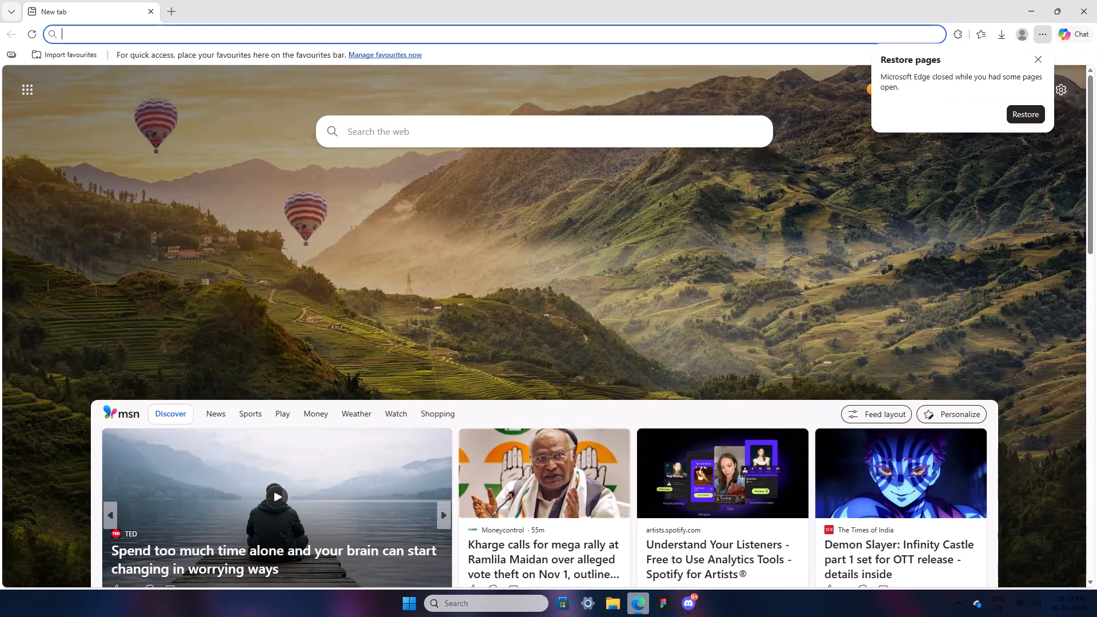
{"action": "type", "text": "FFWS"}
{"action": "key", "text": "space"}
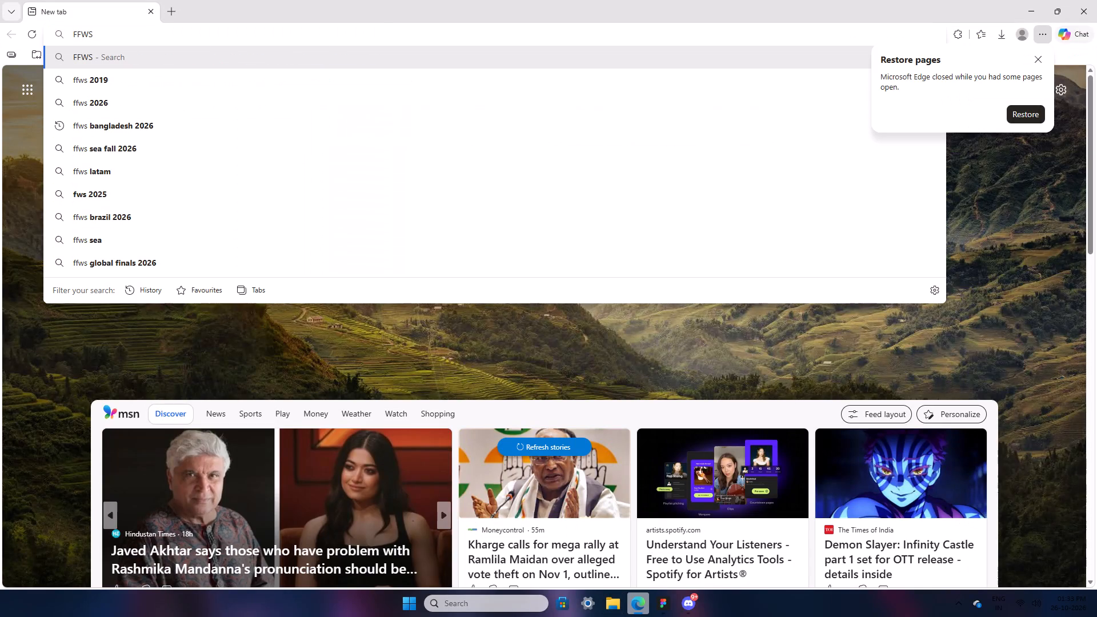
{"action": "type", "text": "TROPHY"}
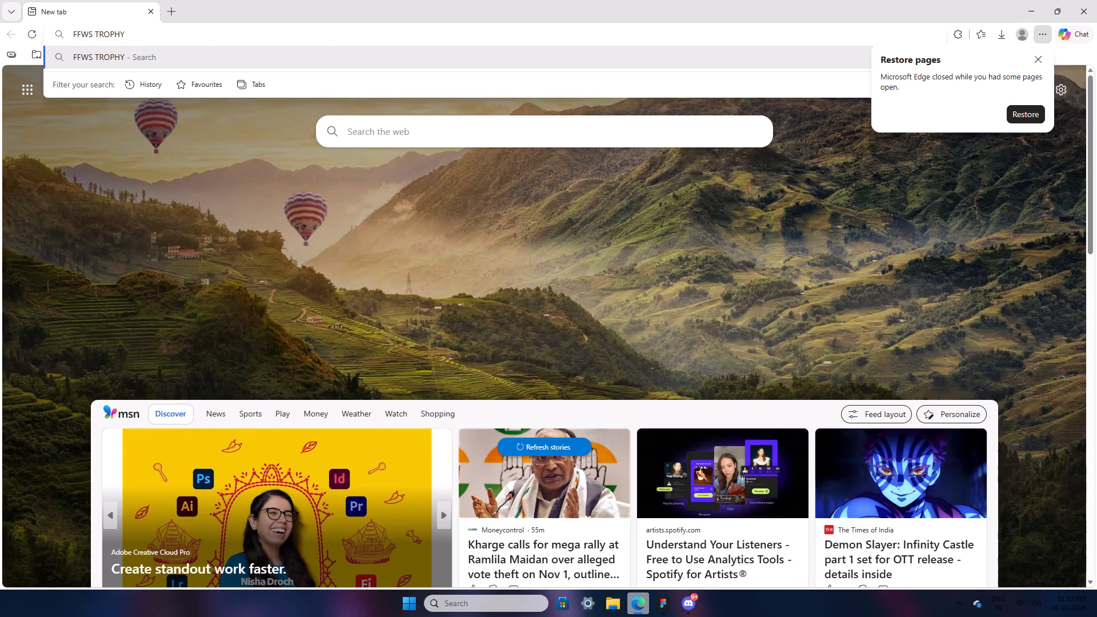
{"action": "key", "text": "space"}
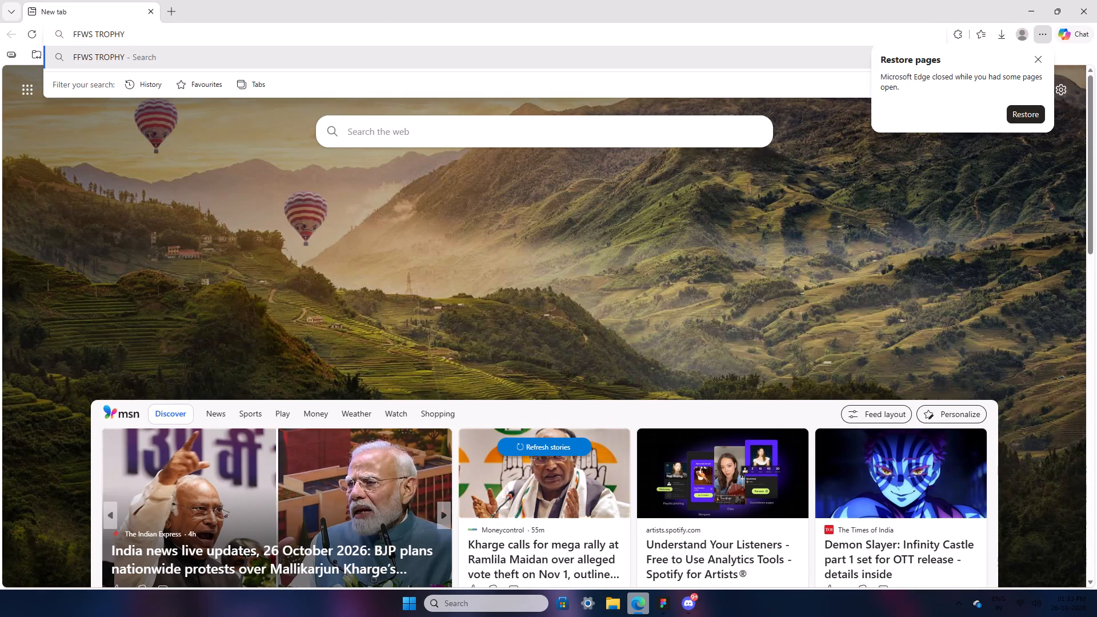
{"action": "type", "text": "PNG"}
{"action": "key", "text": "Return"}
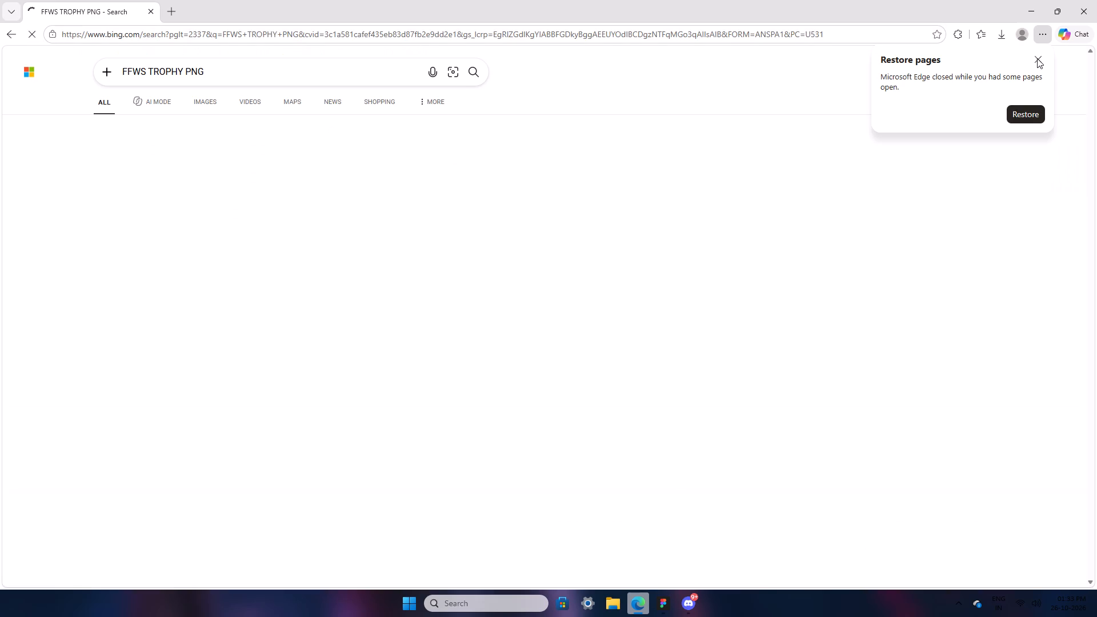
{"action": "left_click", "coordinate": [1042, 58]}
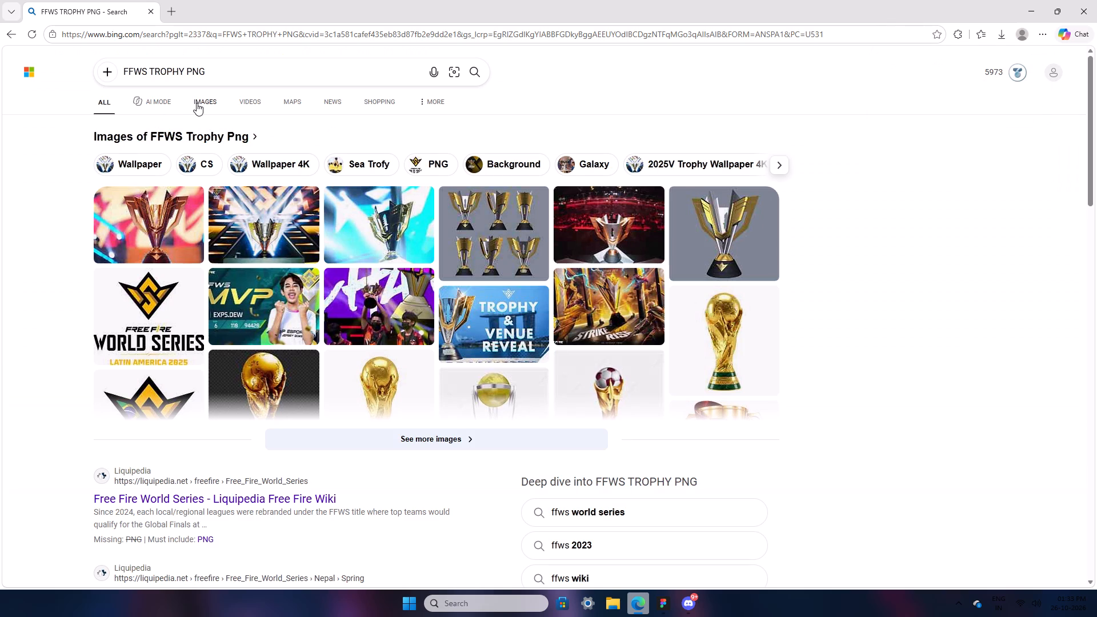
{"action": "left_click", "coordinate": [197, 103]}
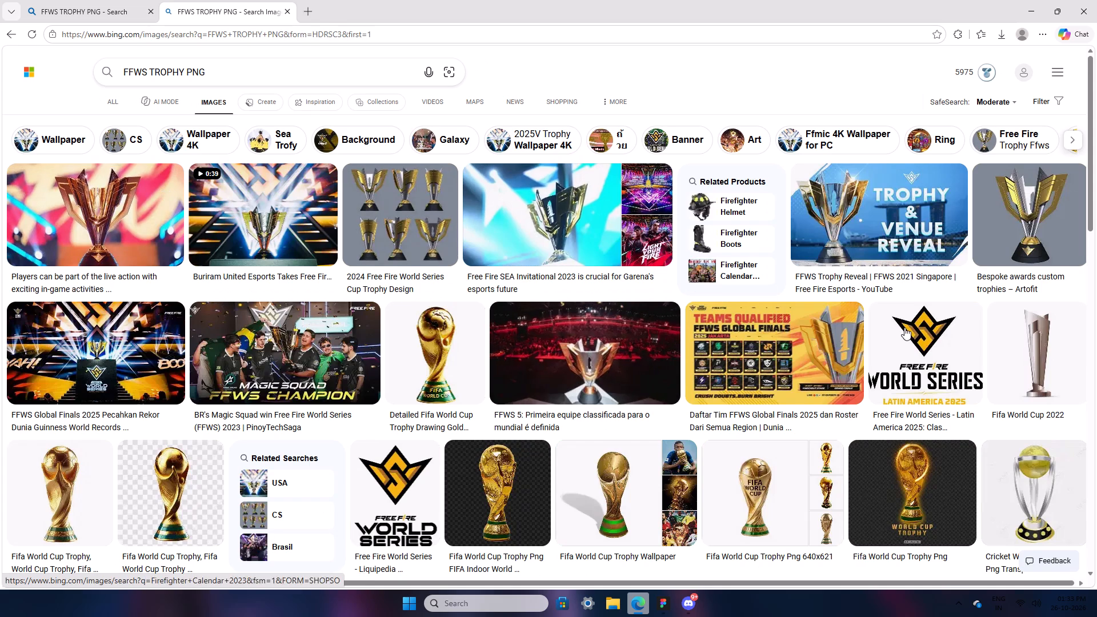
Browse the image results, open the full gold-and-silver FFWS trophy on a plain grey background, and copy that image.
{"action": "scroll", "coordinate": [891, 330], "scroll_direction": "down", "scroll_amount": 3}
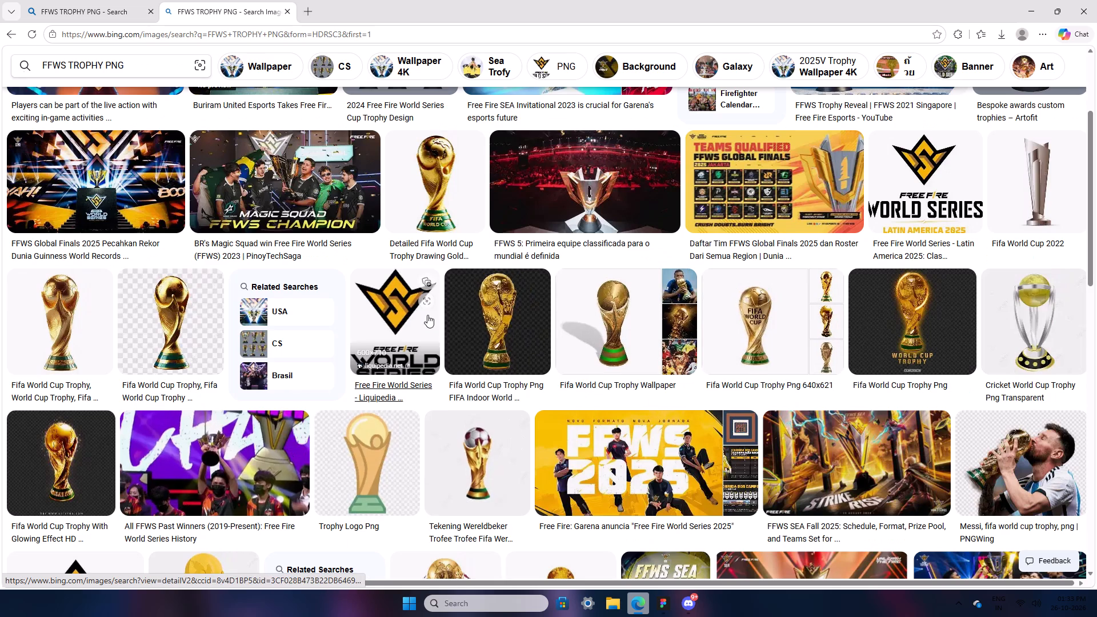
{"action": "scroll", "coordinate": [657, 414], "scroll_direction": "down", "scroll_amount": 9}
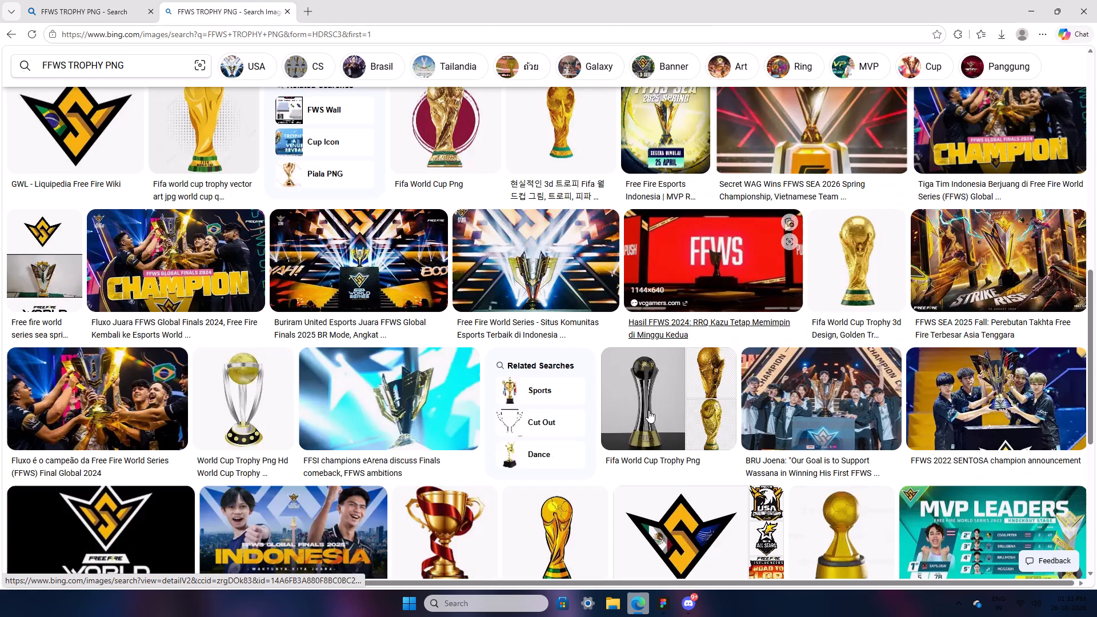
{"action": "scroll", "coordinate": [467, 375], "scroll_direction": "down", "scroll_amount": 3}
{"action": "scroll", "coordinate": [128, 456], "scroll_direction": "up", "scroll_amount": 3}
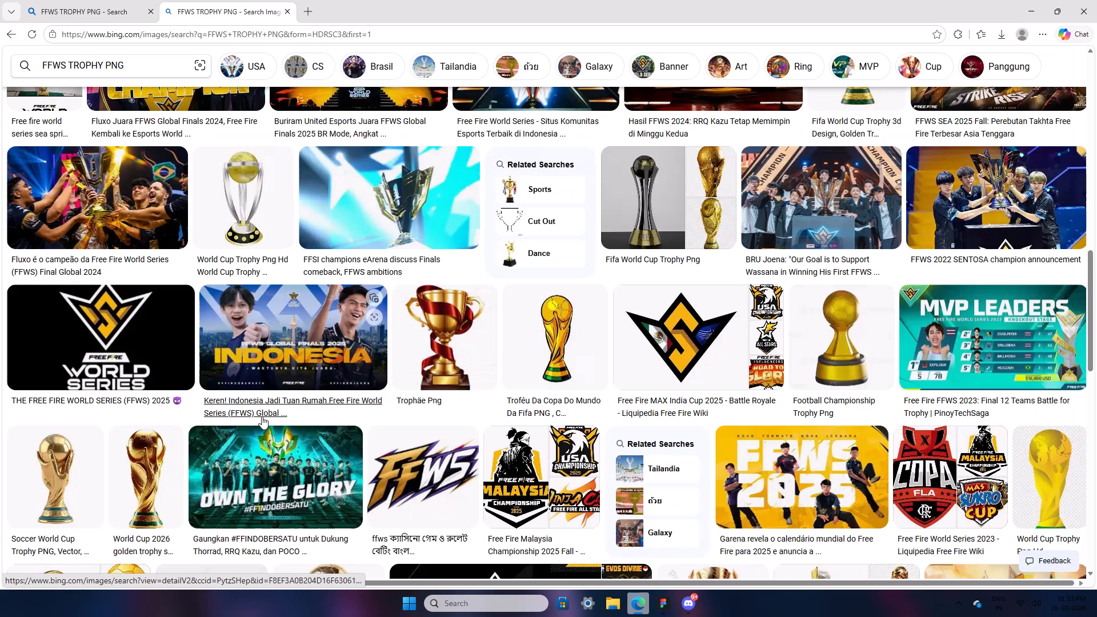
{"action": "scroll", "coordinate": [282, 399], "scroll_direction": "up", "scroll_amount": 10}
{"action": "scroll", "coordinate": [281, 400], "scroll_direction": "down", "scroll_amount": 7}
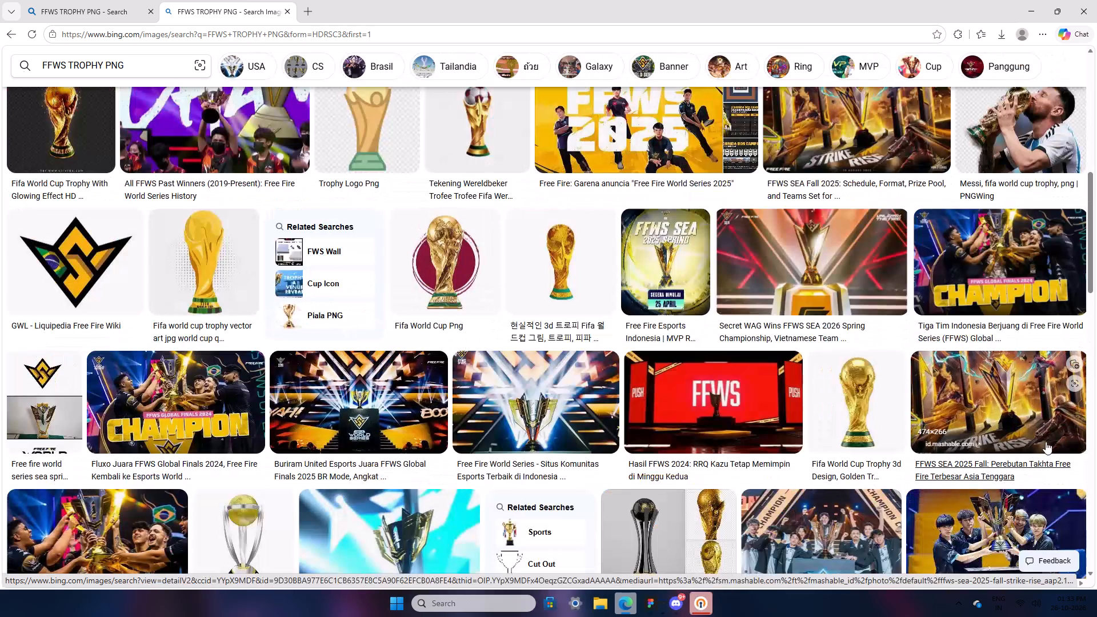
{"action": "scroll", "coordinate": [889, 442], "scroll_direction": "up", "scroll_amount": 15}
{"action": "left_click", "coordinate": [1012, 246]}
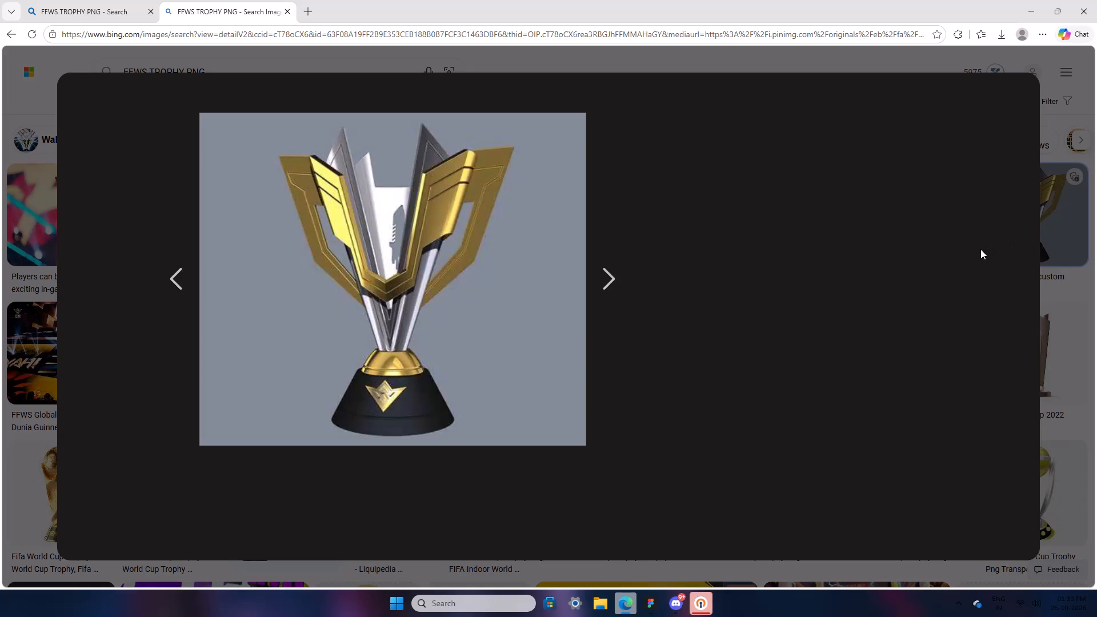
{"action": "right_click", "coordinate": [459, 337]}
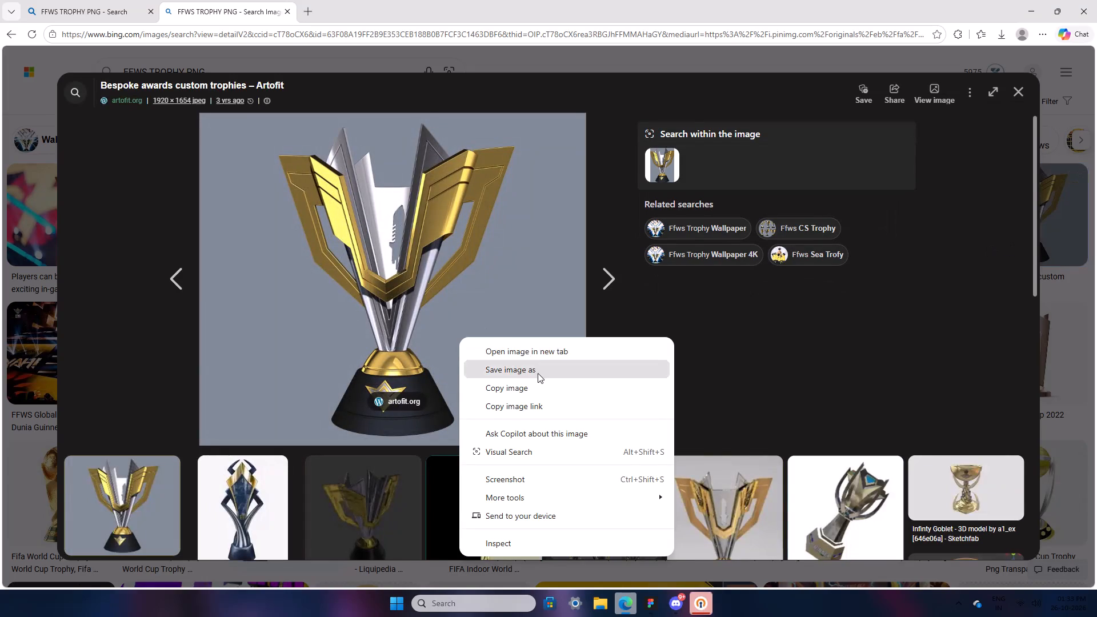
{"action": "left_click", "coordinate": [538, 382]}
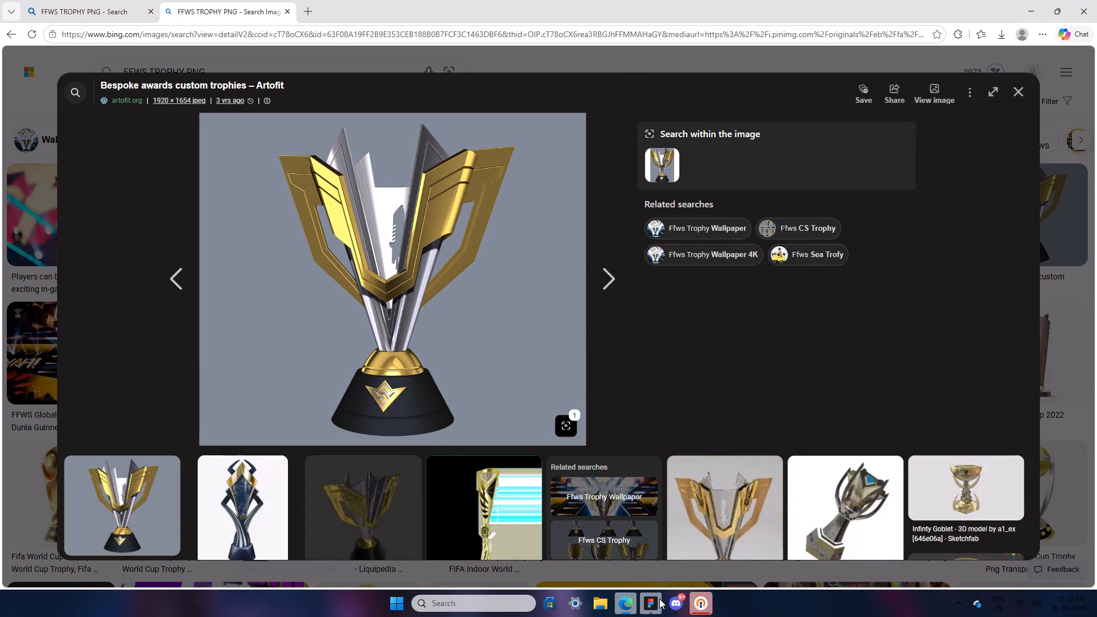
Switch to Figma and paste the copied trophy image beside the "Global Slots for India Reduced" post.
{"action": "left_click", "coordinate": [659, 599]}
{"action": "right_click", "coordinate": [203, 268]}
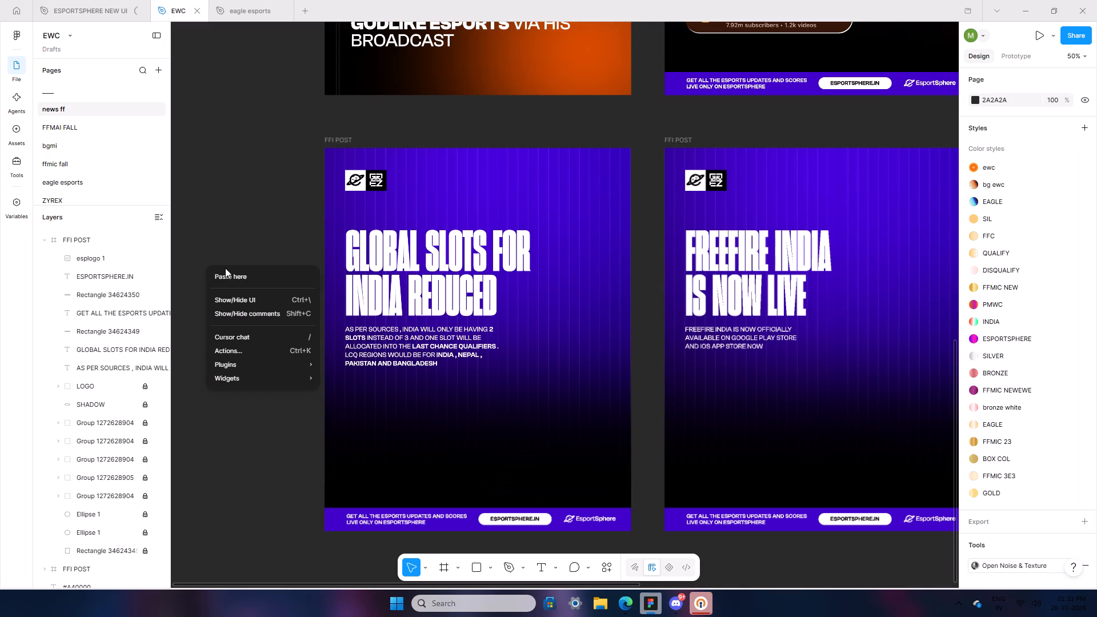
{"action": "left_click", "coordinate": [230, 273]}
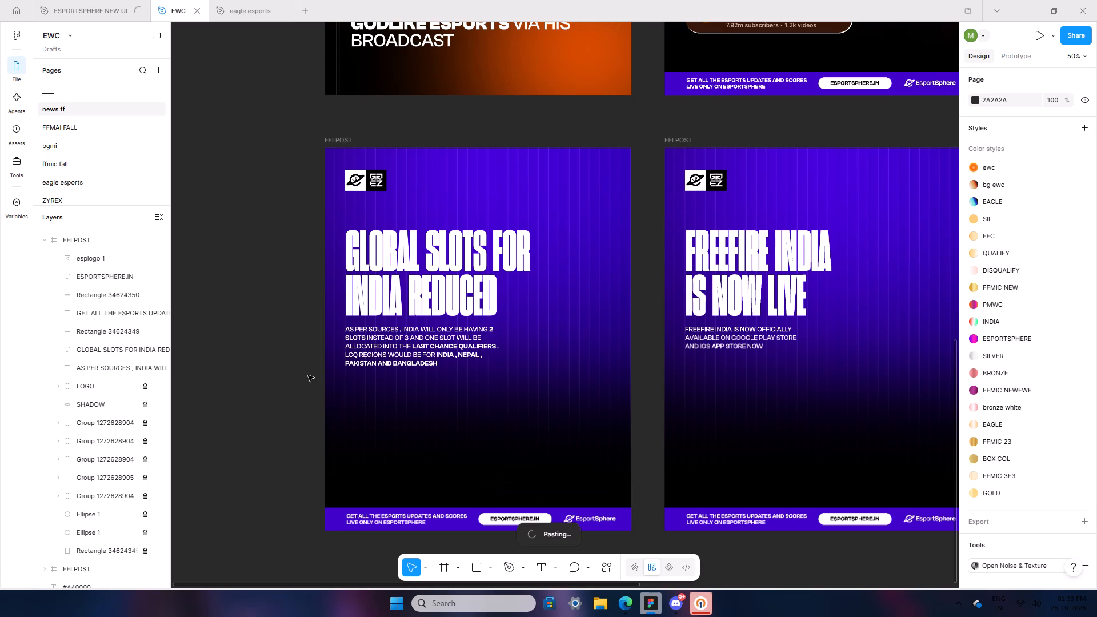
Remove the background from the pasted trophy image.
{"action": "left_click", "coordinate": [523, 545]}
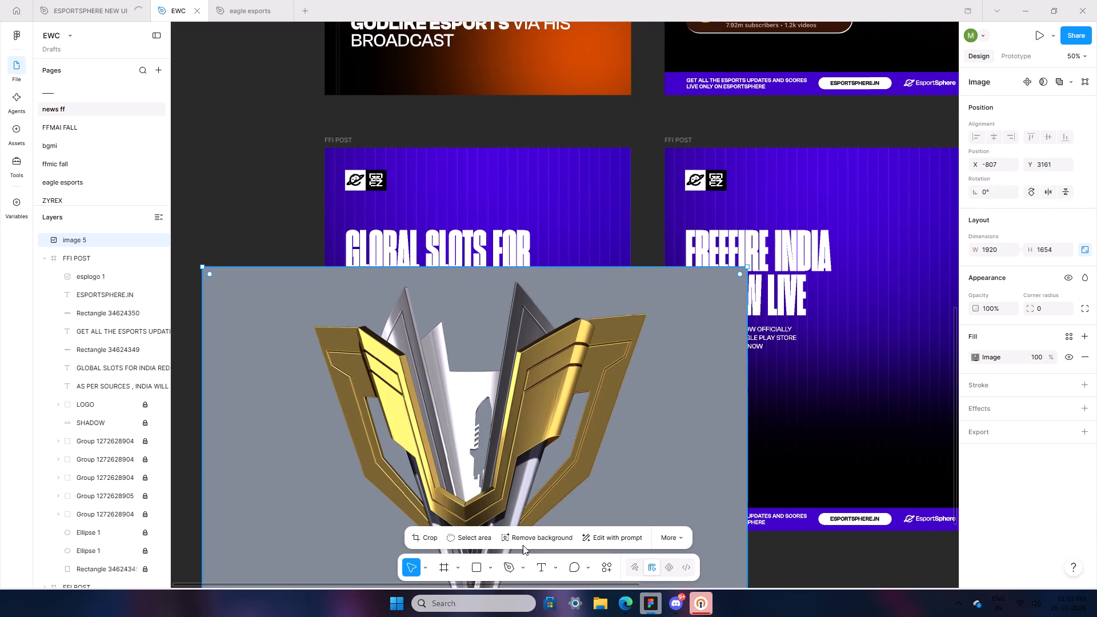
{"action": "left_click", "coordinate": [535, 532]}
Scale the trophy image down proportionally about its centre to about 1122 × 966.
{"action": "scroll", "coordinate": [534, 530], "scroll_direction": "down", "scroll_amount": 3}
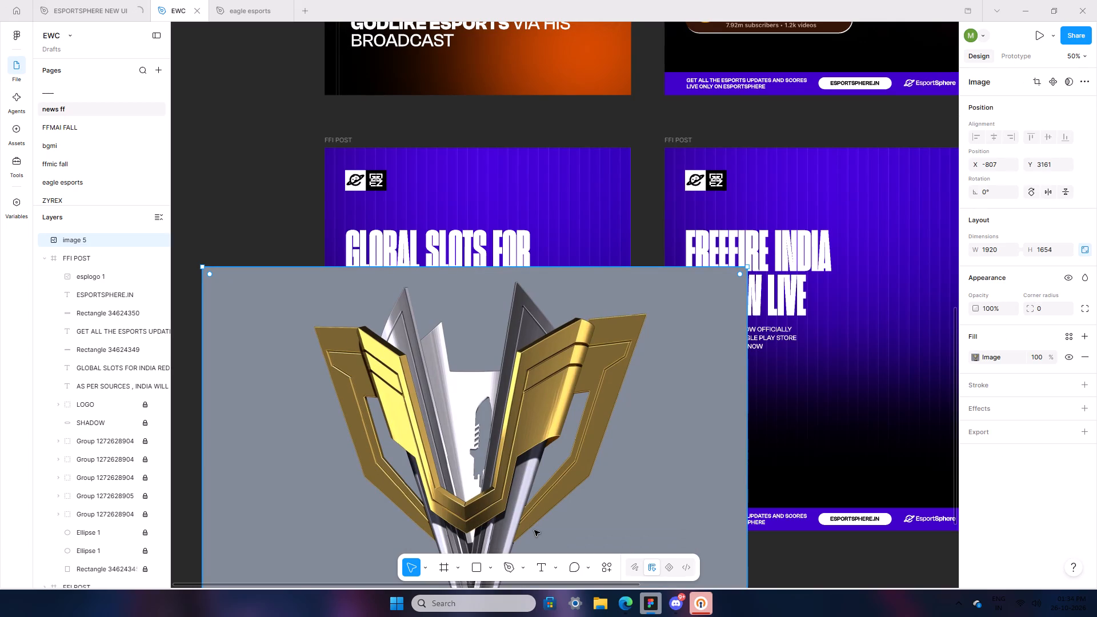
{"action": "scroll", "coordinate": [534, 530], "scroll_direction": "down", "scroll_amount": 11}
{"action": "scroll", "coordinate": [606, 556], "scroll_direction": "down", "scroll_amount": 4}
{"action": "scroll", "coordinate": [724, 526], "scroll_direction": "down", "scroll_amount": 16}
{"action": "scroll", "coordinate": [537, 487], "scroll_direction": "down", "scroll_amount": 3}
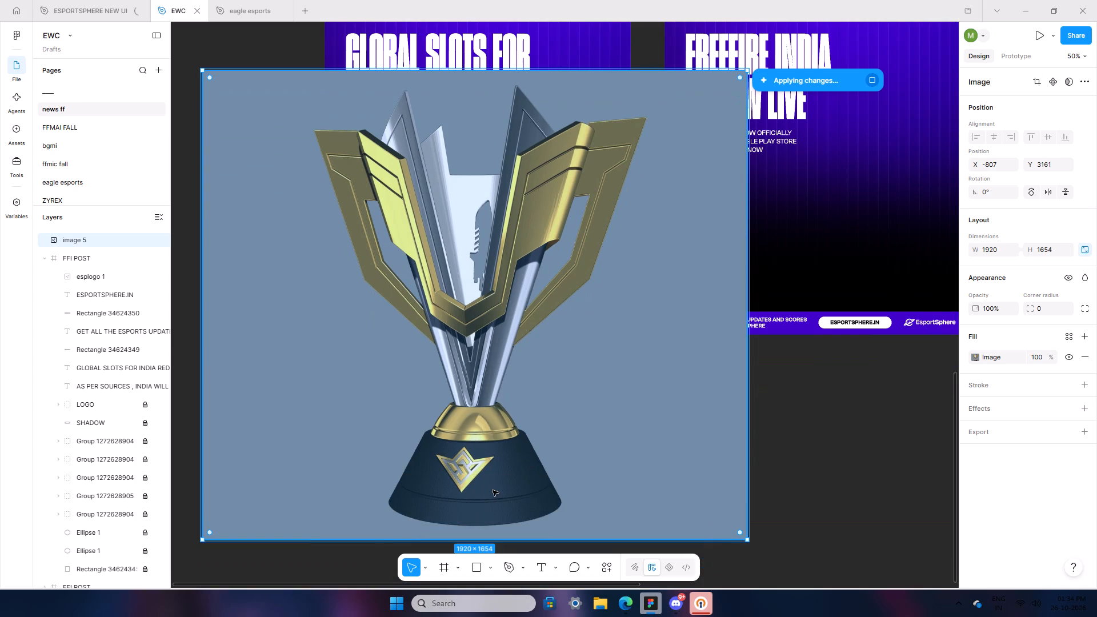
{"action": "left_click_drag", "start_coordinate": [376, 539], "coordinate": [447, 356]}
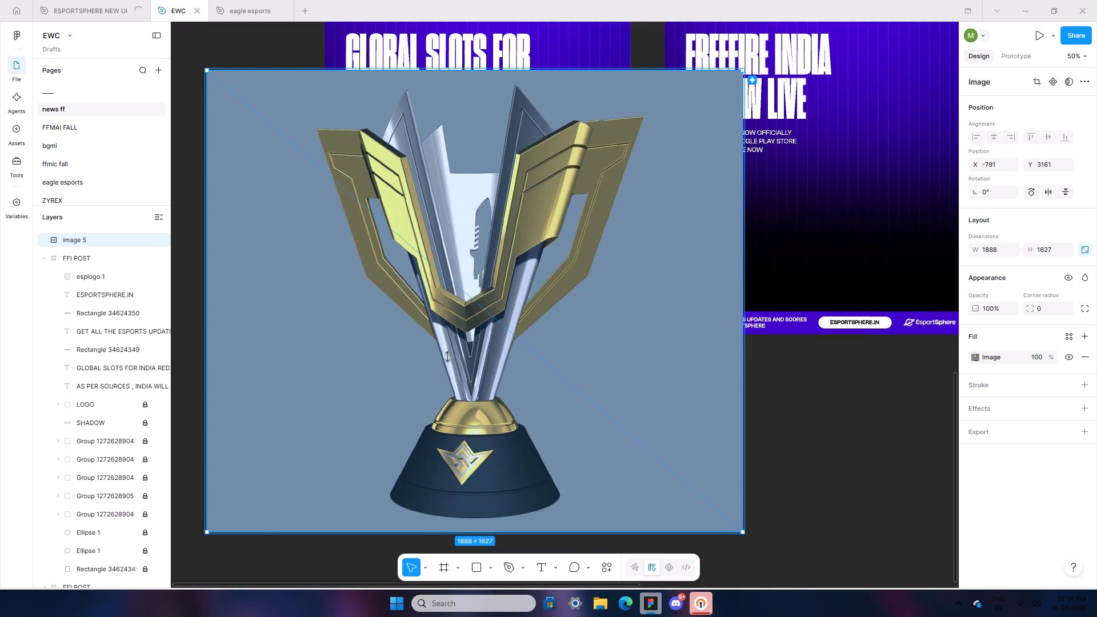
{"action": "left_click_drag", "start_coordinate": [447, 356], "coordinate": [447, 344]}
Move the trophy image layer into the Global Slots post's frame, between the LOGO and SHADOW layers.
{"action": "left_click_drag", "start_coordinate": [84, 240], "coordinate": [131, 547]}
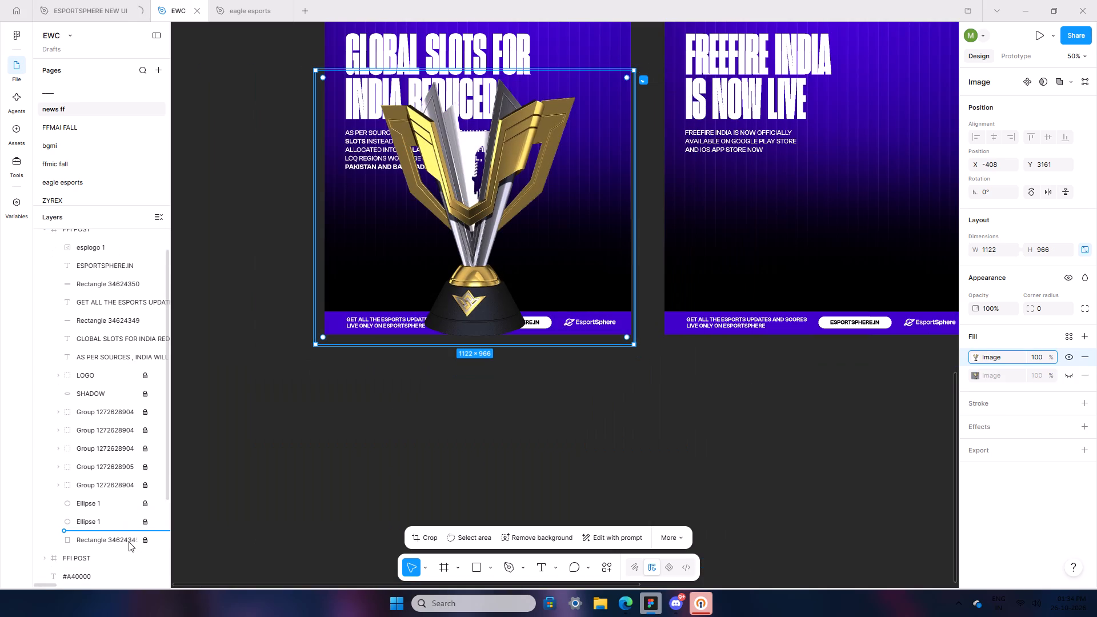
{"action": "left_click_drag", "start_coordinate": [113, 534], "coordinate": [115, 477]}
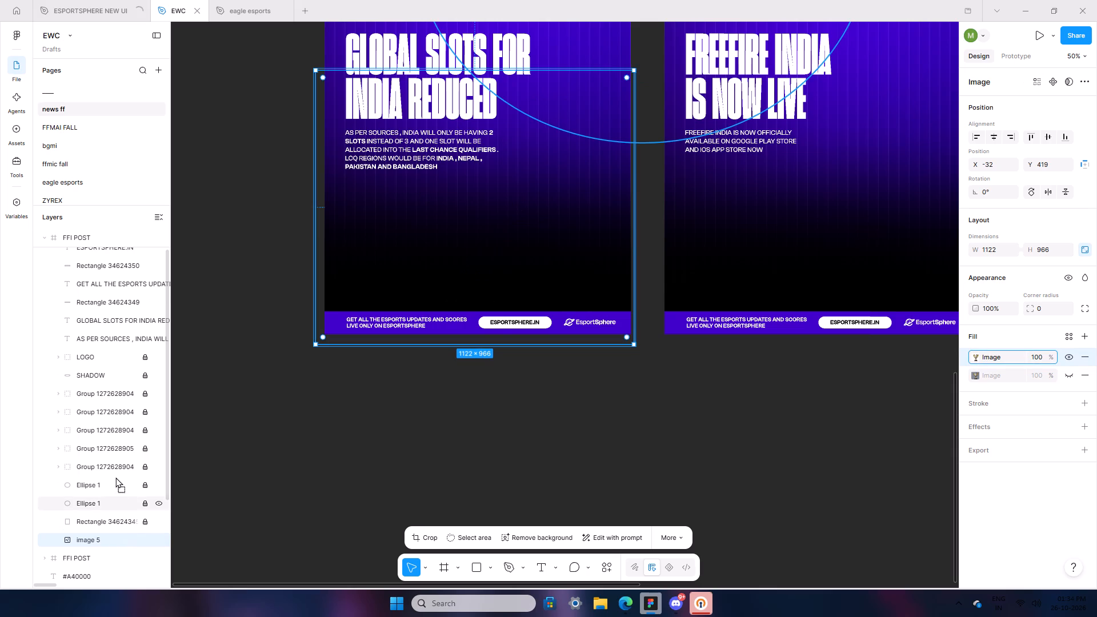
{"action": "left_click_drag", "start_coordinate": [115, 477], "coordinate": [114, 367]}
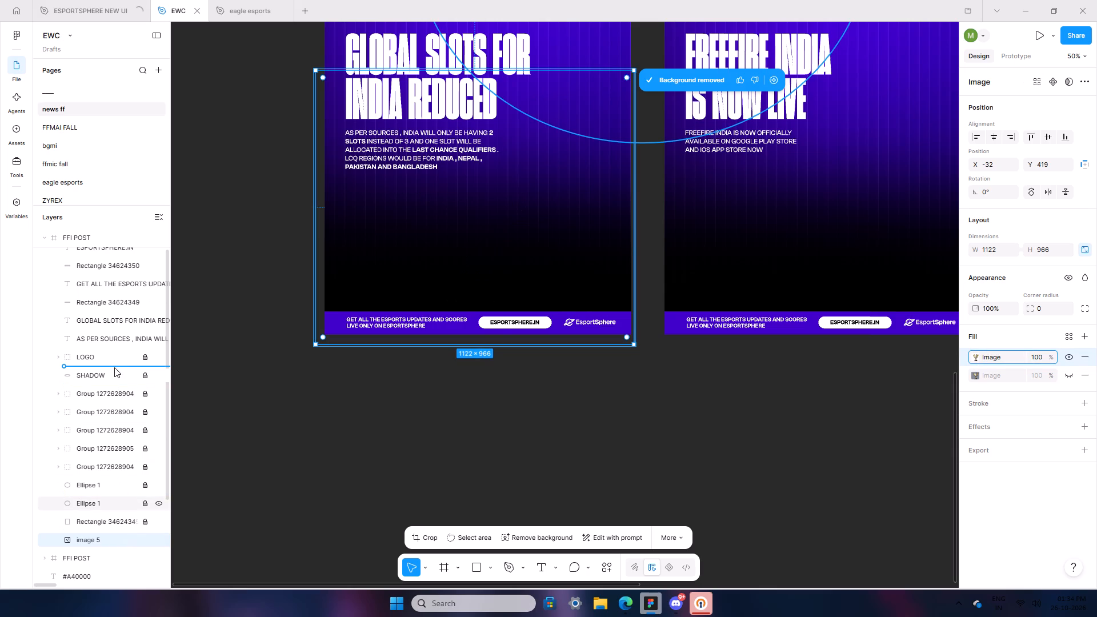
Move the trophy to the right side of the Global Slots post, at about X 418, Y 434.
{"action": "left_click_drag", "start_coordinate": [415, 237], "coordinate": [484, 233]}
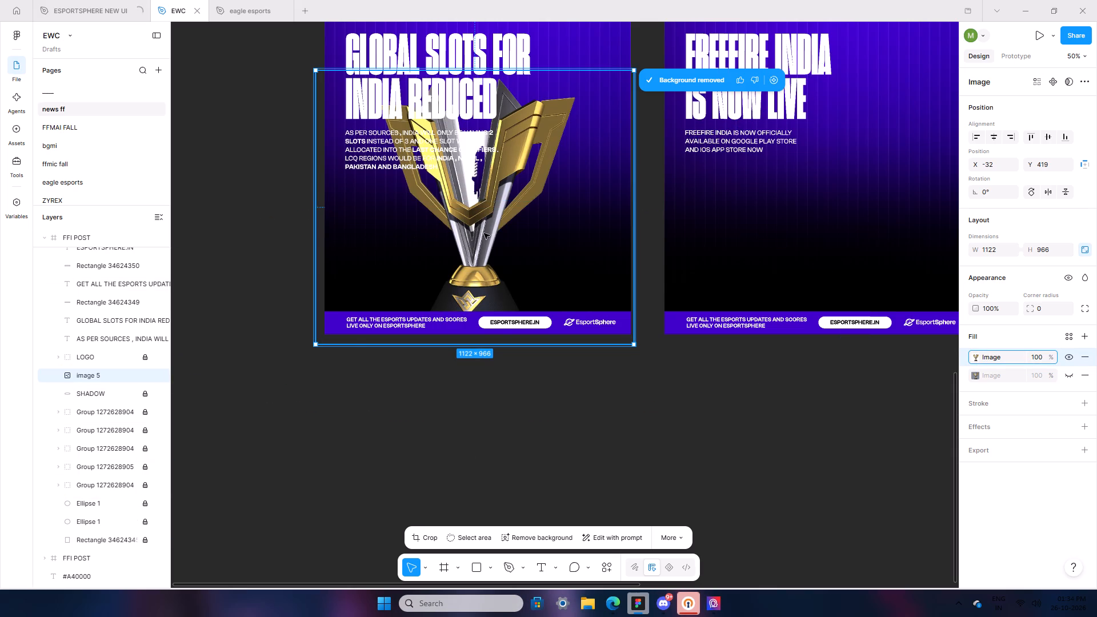
{"action": "left_click_drag", "start_coordinate": [484, 233], "coordinate": [537, 231]}
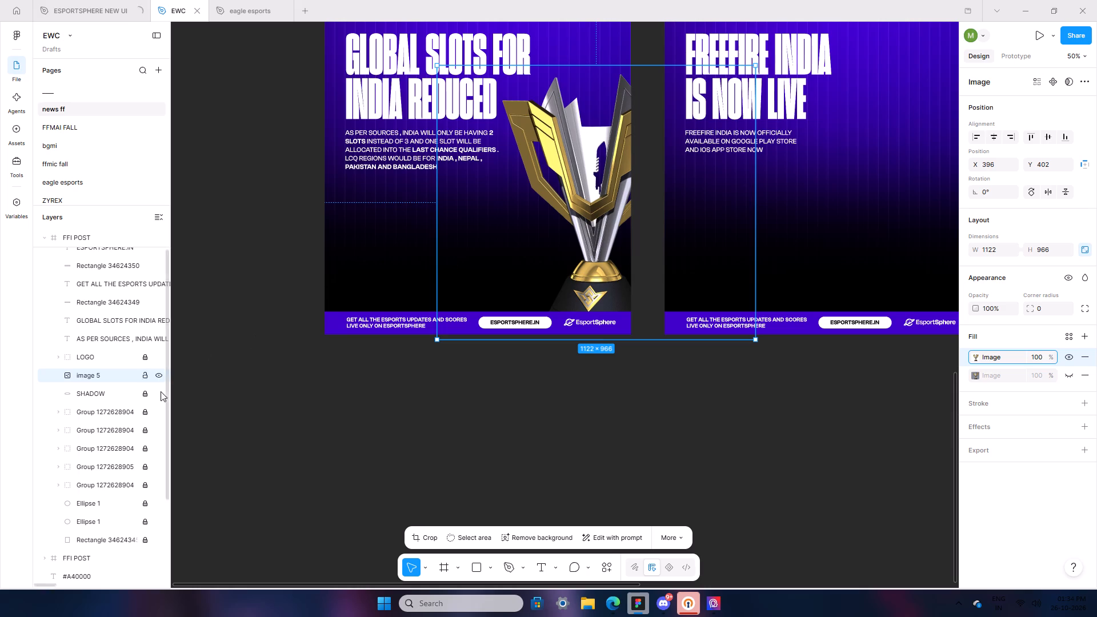
{"action": "left_click_drag", "start_coordinate": [558, 249], "coordinate": [564, 258]}
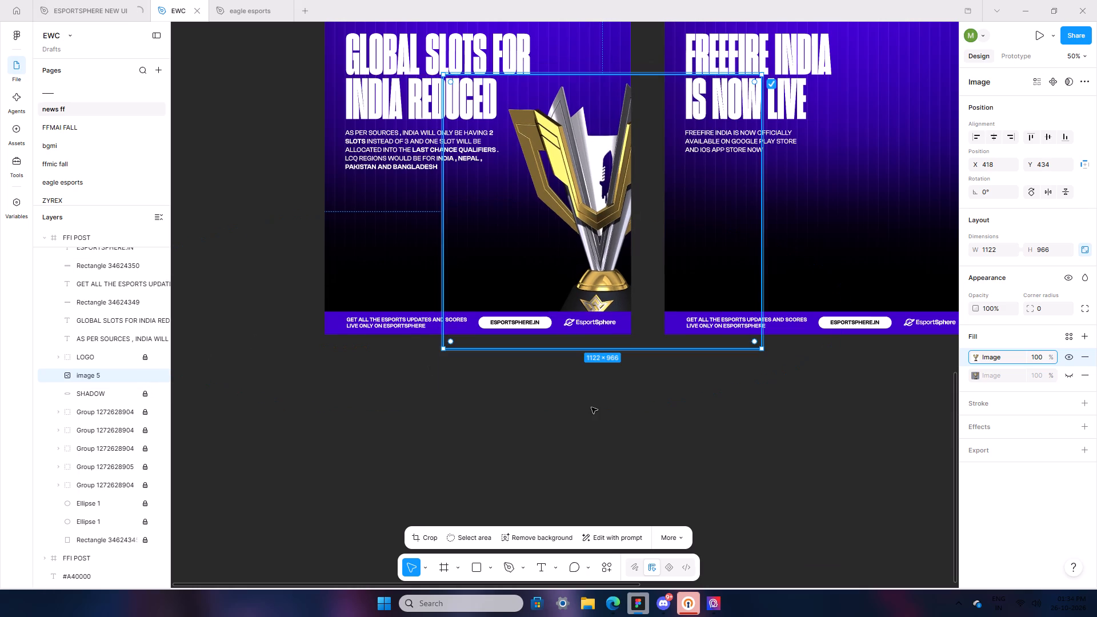
{"action": "scroll", "coordinate": [592, 411], "scroll_direction": "up", "scroll_amount": 11}
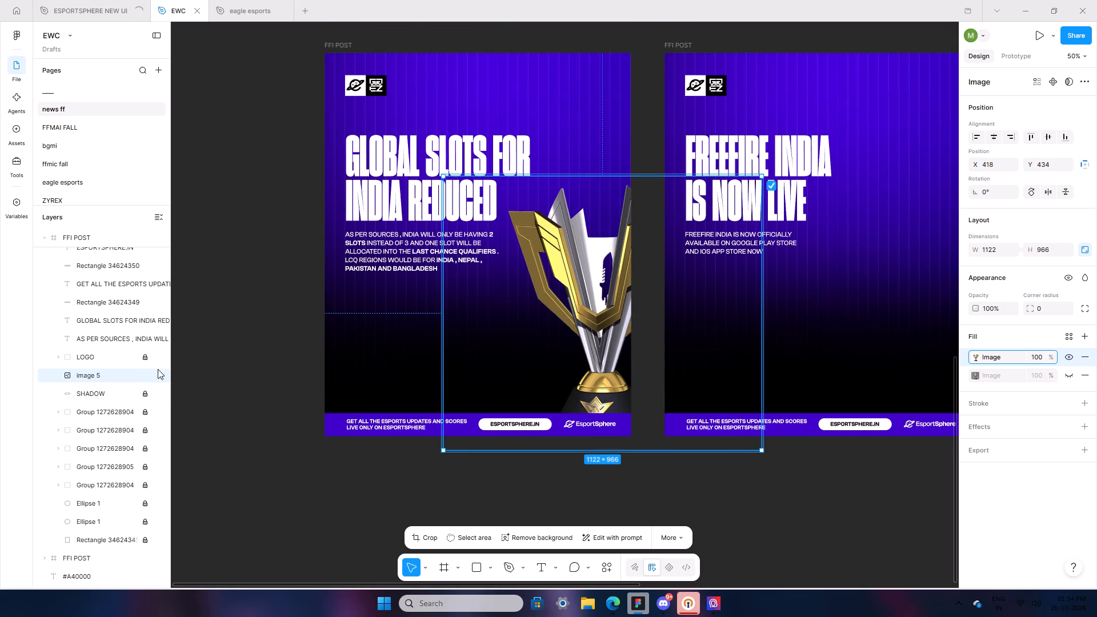
Reorder the trophy image layer directly beneath the SHADOW layer and deselect it.
{"action": "left_click_drag", "start_coordinate": [84, 374], "coordinate": [93, 397]}
{"action": "left_click", "coordinate": [357, 467]}
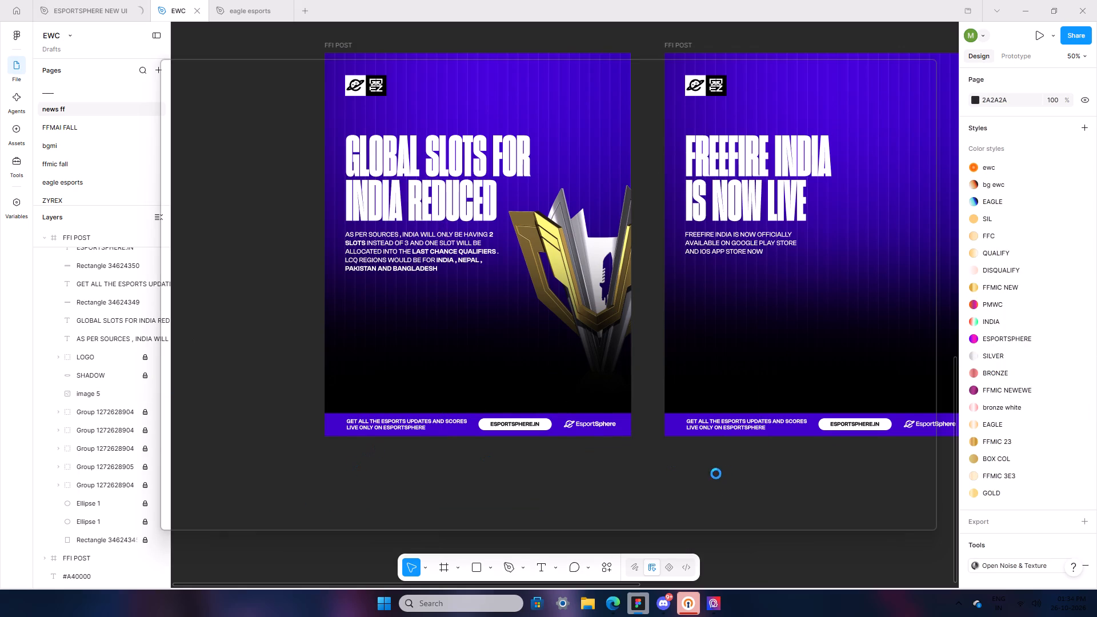
Close the MSI Center privacy policy window.
{"action": "left_click", "coordinate": [916, 70]}
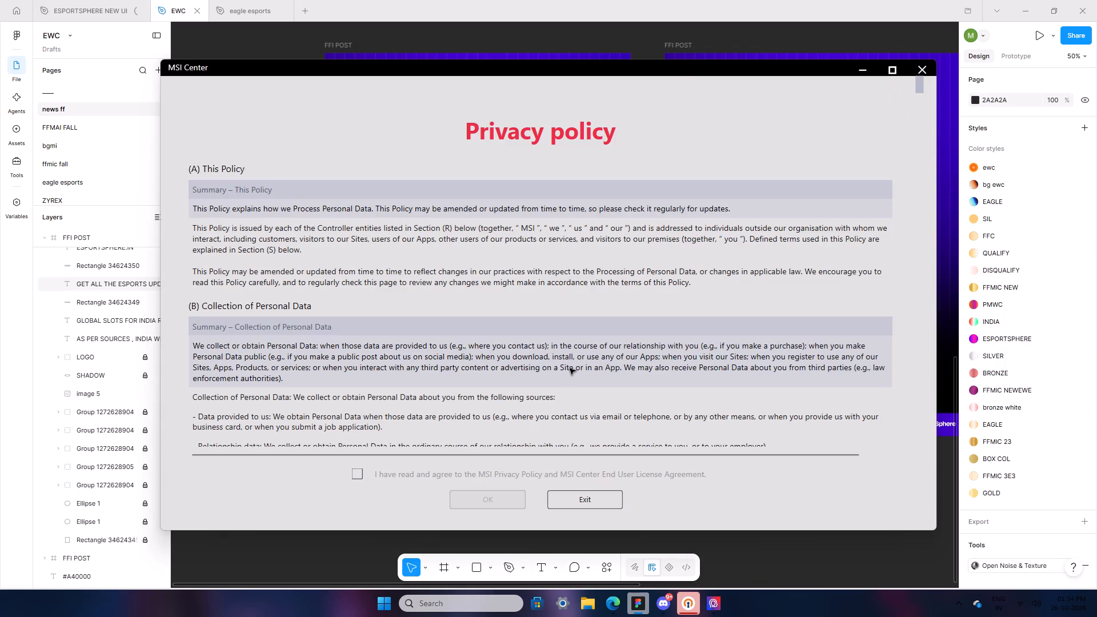
Reposition the trophy beside the Global Slots headline and body text at about X 351, Y 385.
{"action": "left_click", "coordinate": [581, 322]}
{"action": "left_click_drag", "start_coordinate": [583, 301], "coordinate": [594, 267]}
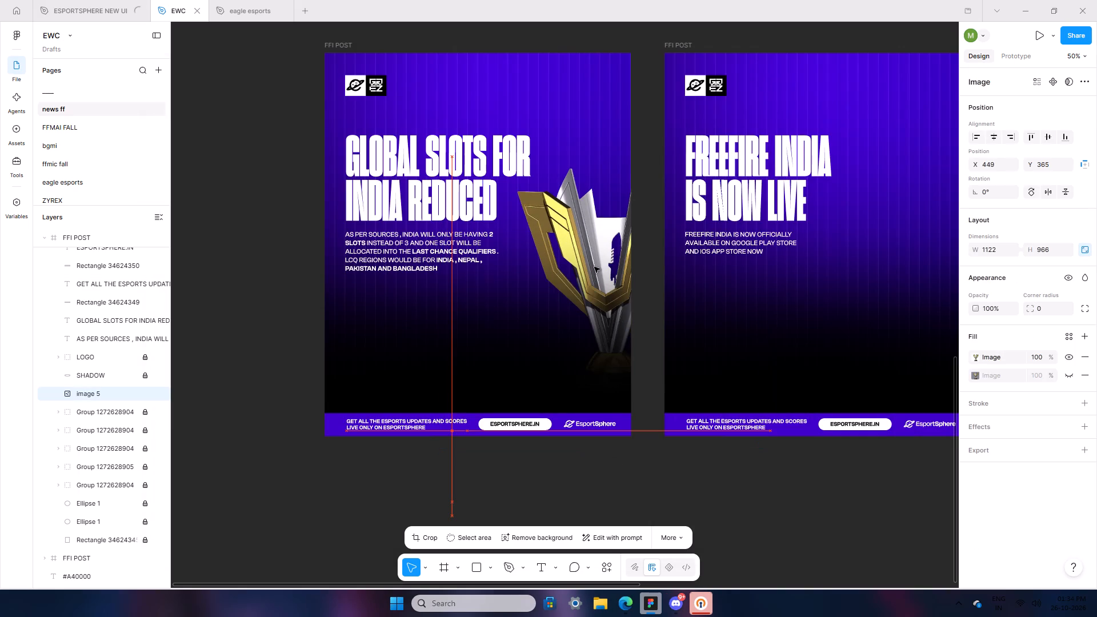
{"action": "left_click_drag", "start_coordinate": [594, 267], "coordinate": [582, 296]}
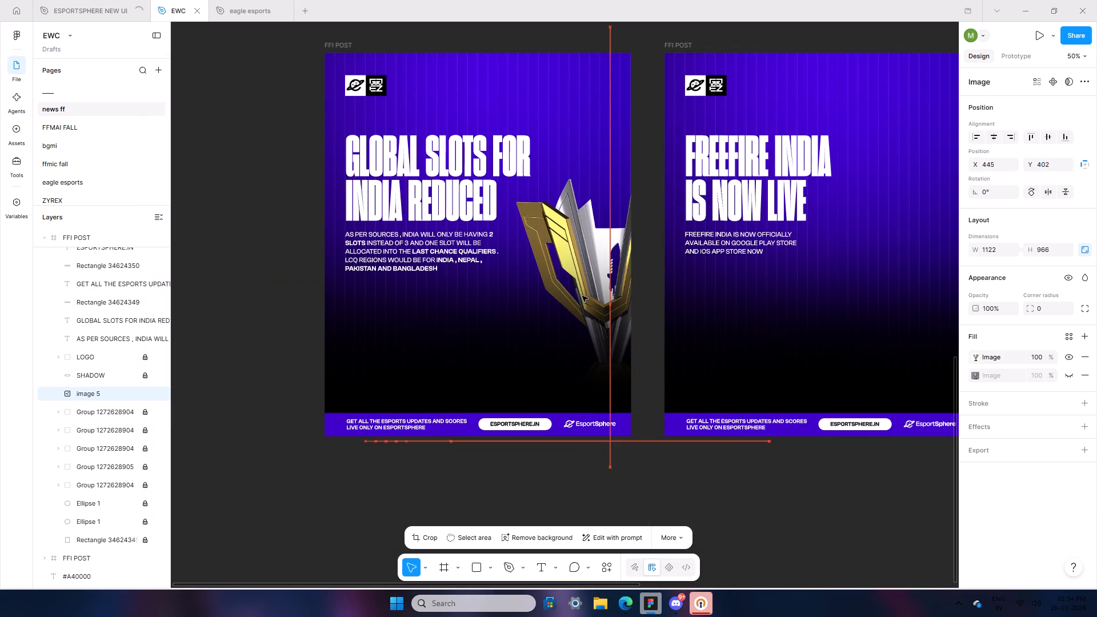
{"action": "left_click_drag", "start_coordinate": [582, 296], "coordinate": [563, 287]}
Enlarge the trophy to about 1290 × 1110 and shift it against the right edge of the Global Slots post.
{"action": "left_click_drag", "start_coordinate": [632, 438], "coordinate": [632, 436]}
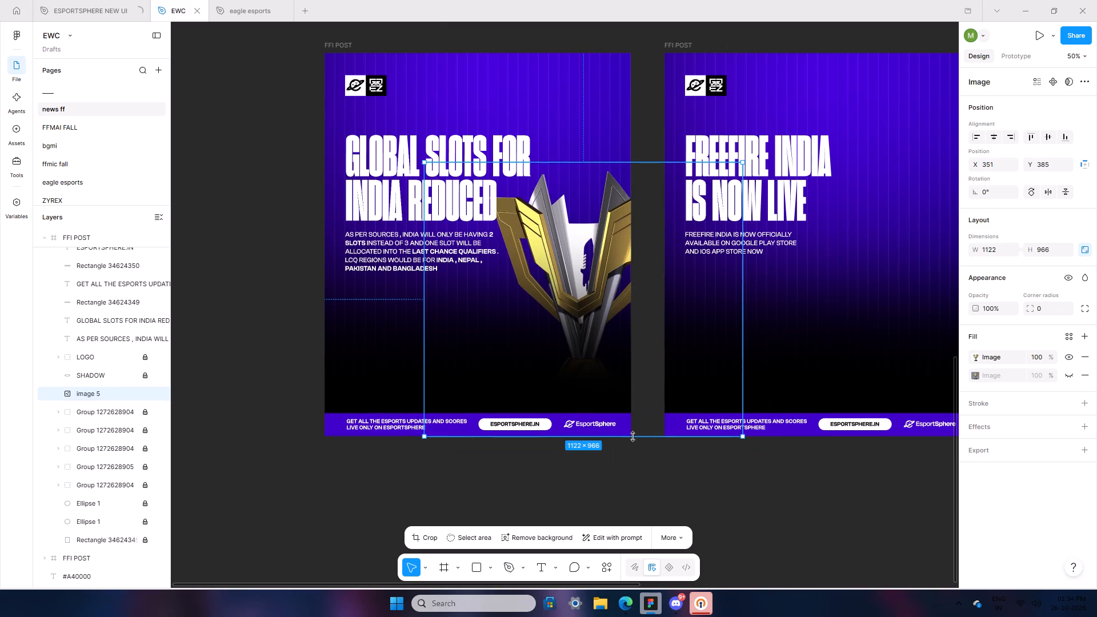
{"action": "left_click_drag", "start_coordinate": [632, 436], "coordinate": [618, 364]}
{"action": "left_click_drag", "start_coordinate": [575, 290], "coordinate": [581, 309]}
{"action": "left_click_drag", "start_coordinate": [599, 384], "coordinate": [611, 459]}
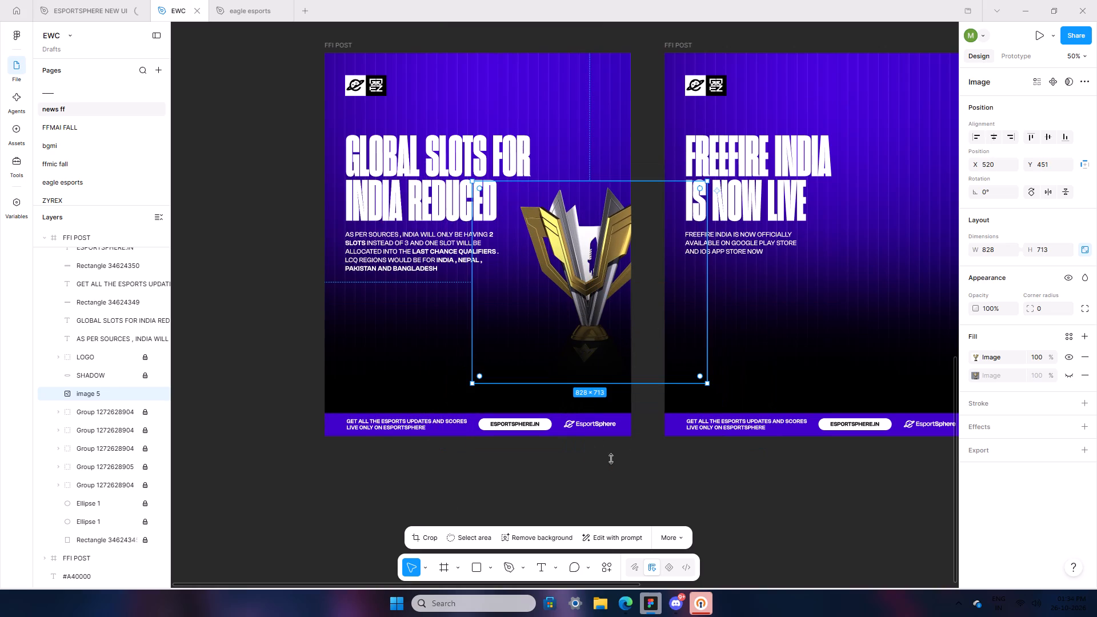
{"action": "left_click_drag", "start_coordinate": [611, 459], "coordinate": [611, 496]}
{"action": "left_click_drag", "start_coordinate": [557, 356], "coordinate": [574, 356]}
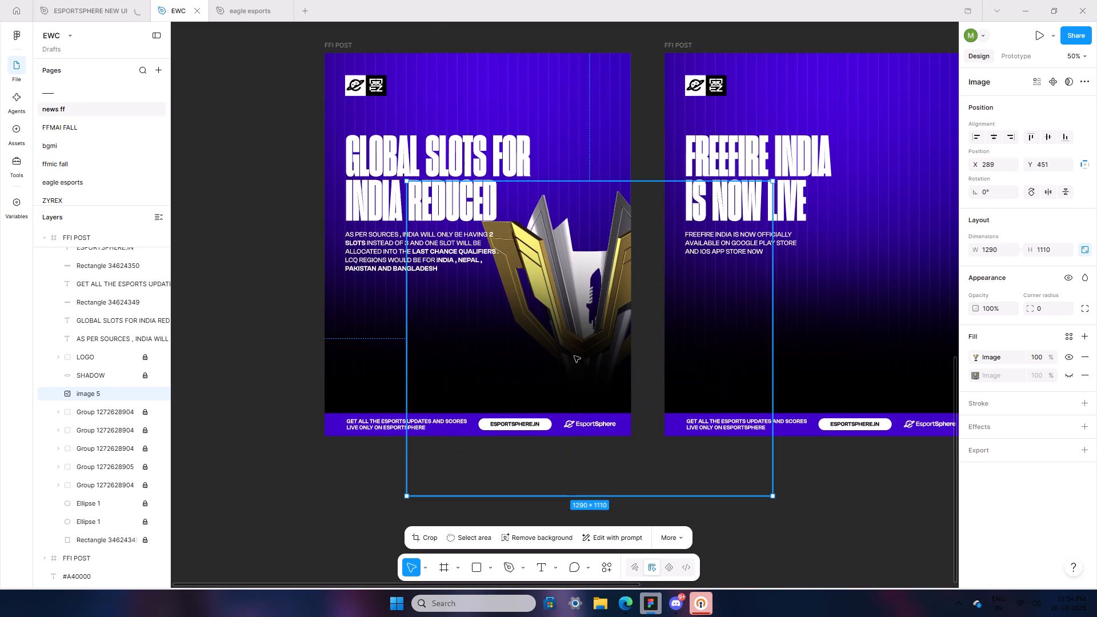
{"action": "left_click_drag", "start_coordinate": [574, 356], "coordinate": [582, 356]}
{"action": "left_click", "coordinate": [259, 412]}
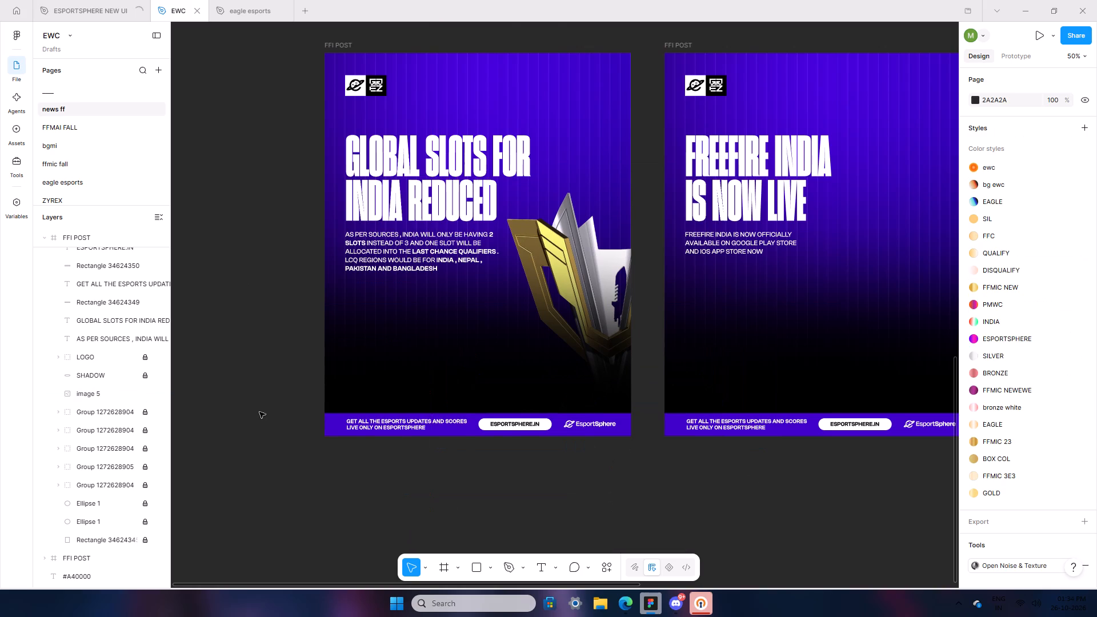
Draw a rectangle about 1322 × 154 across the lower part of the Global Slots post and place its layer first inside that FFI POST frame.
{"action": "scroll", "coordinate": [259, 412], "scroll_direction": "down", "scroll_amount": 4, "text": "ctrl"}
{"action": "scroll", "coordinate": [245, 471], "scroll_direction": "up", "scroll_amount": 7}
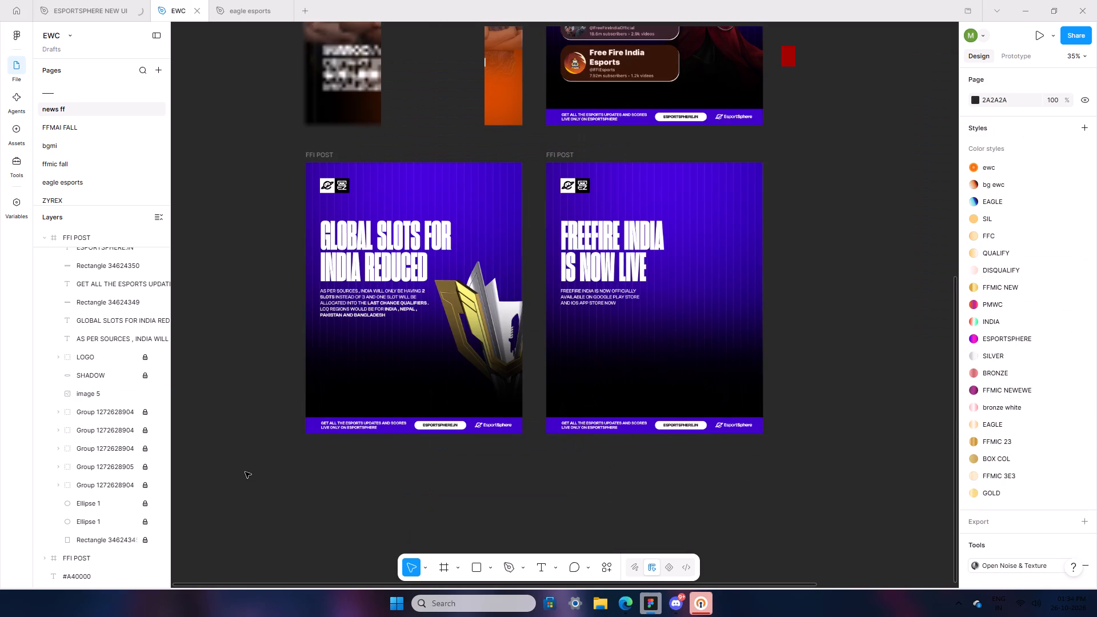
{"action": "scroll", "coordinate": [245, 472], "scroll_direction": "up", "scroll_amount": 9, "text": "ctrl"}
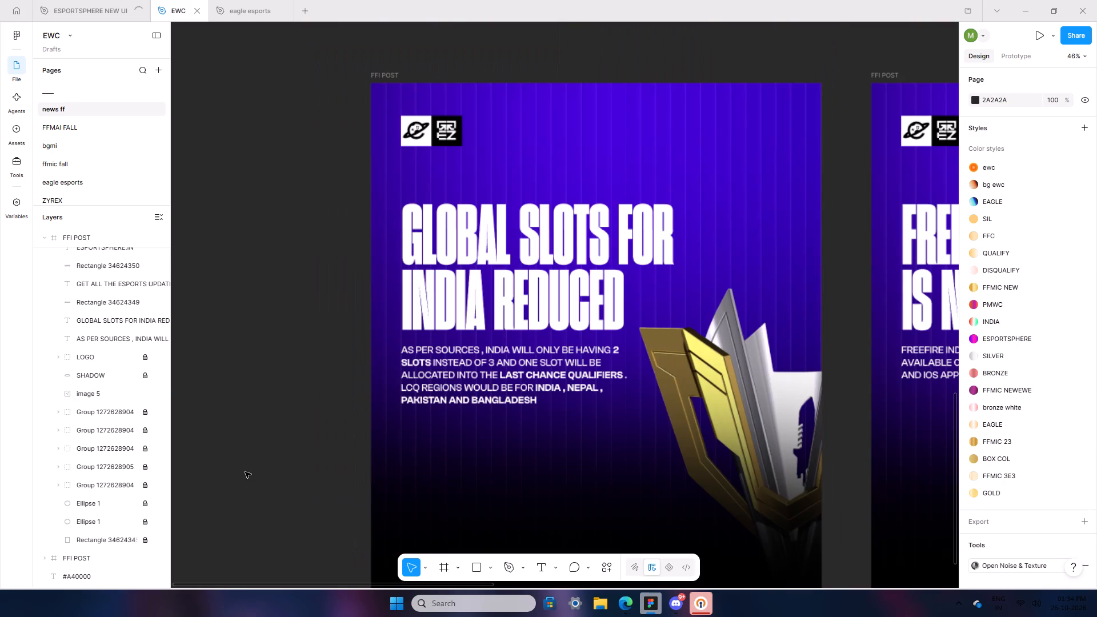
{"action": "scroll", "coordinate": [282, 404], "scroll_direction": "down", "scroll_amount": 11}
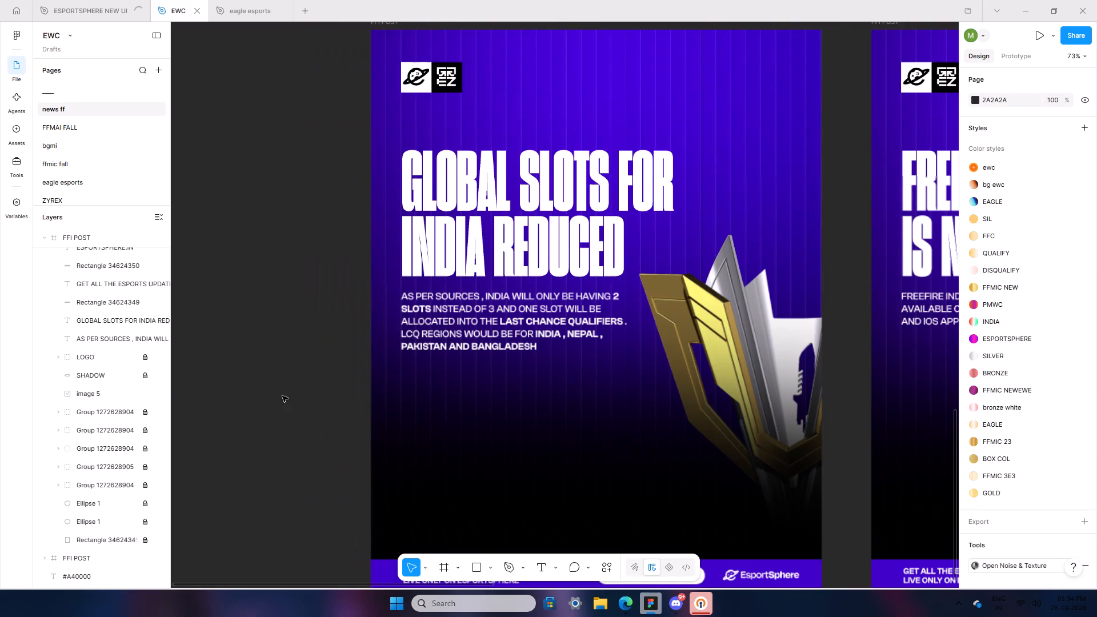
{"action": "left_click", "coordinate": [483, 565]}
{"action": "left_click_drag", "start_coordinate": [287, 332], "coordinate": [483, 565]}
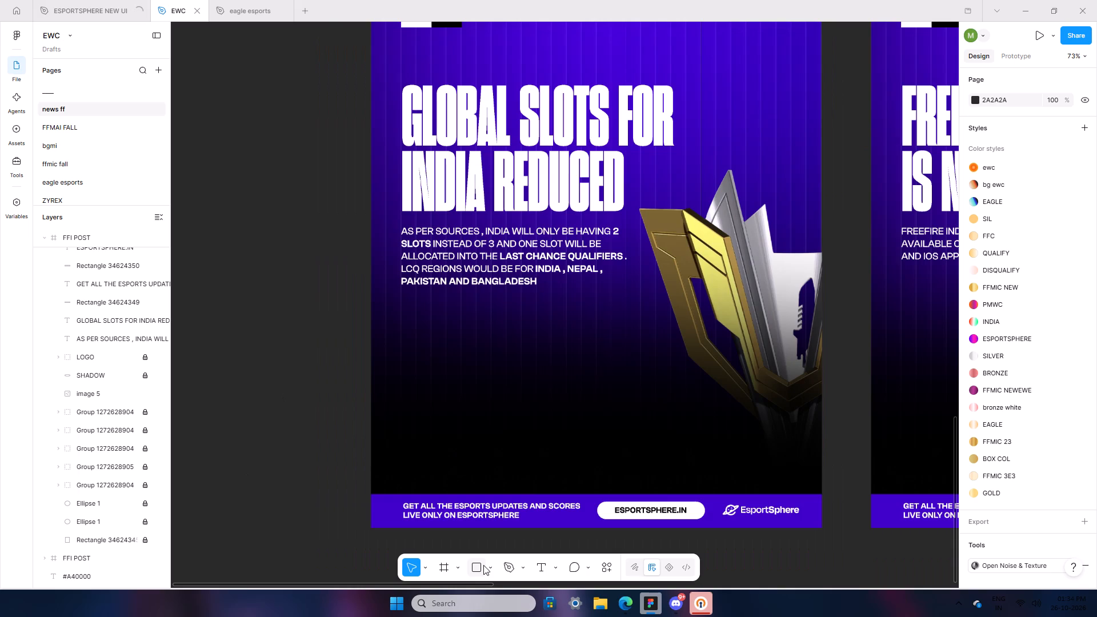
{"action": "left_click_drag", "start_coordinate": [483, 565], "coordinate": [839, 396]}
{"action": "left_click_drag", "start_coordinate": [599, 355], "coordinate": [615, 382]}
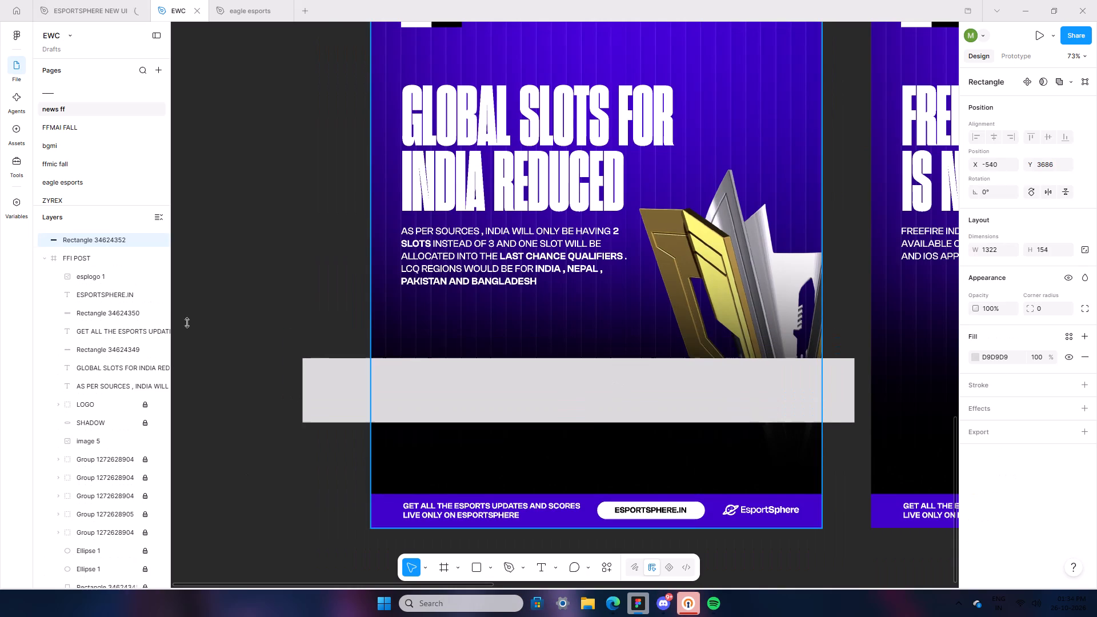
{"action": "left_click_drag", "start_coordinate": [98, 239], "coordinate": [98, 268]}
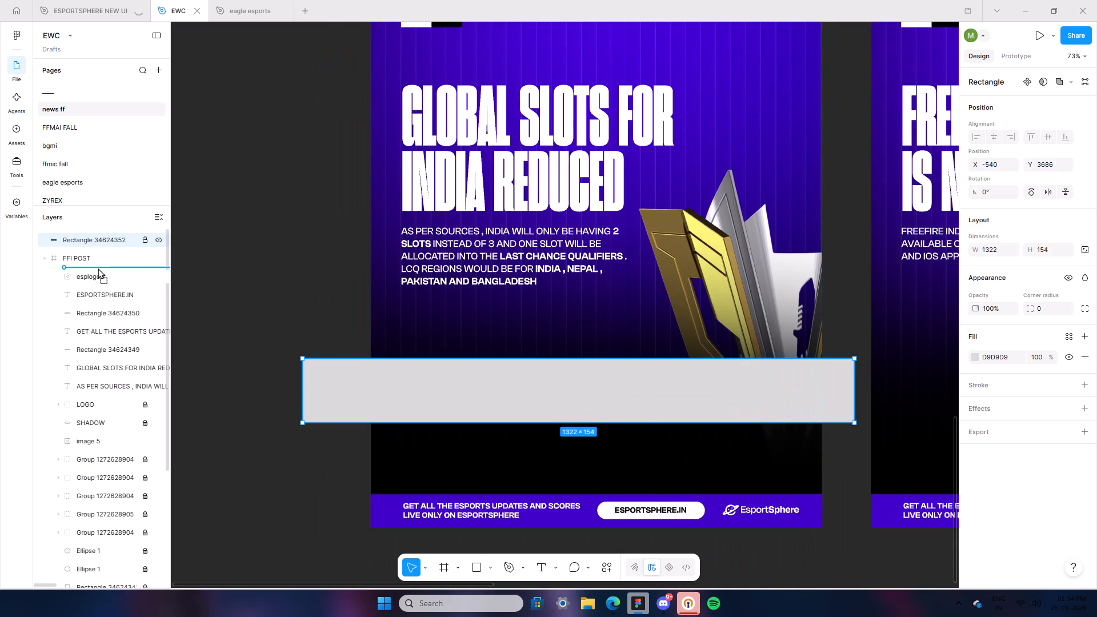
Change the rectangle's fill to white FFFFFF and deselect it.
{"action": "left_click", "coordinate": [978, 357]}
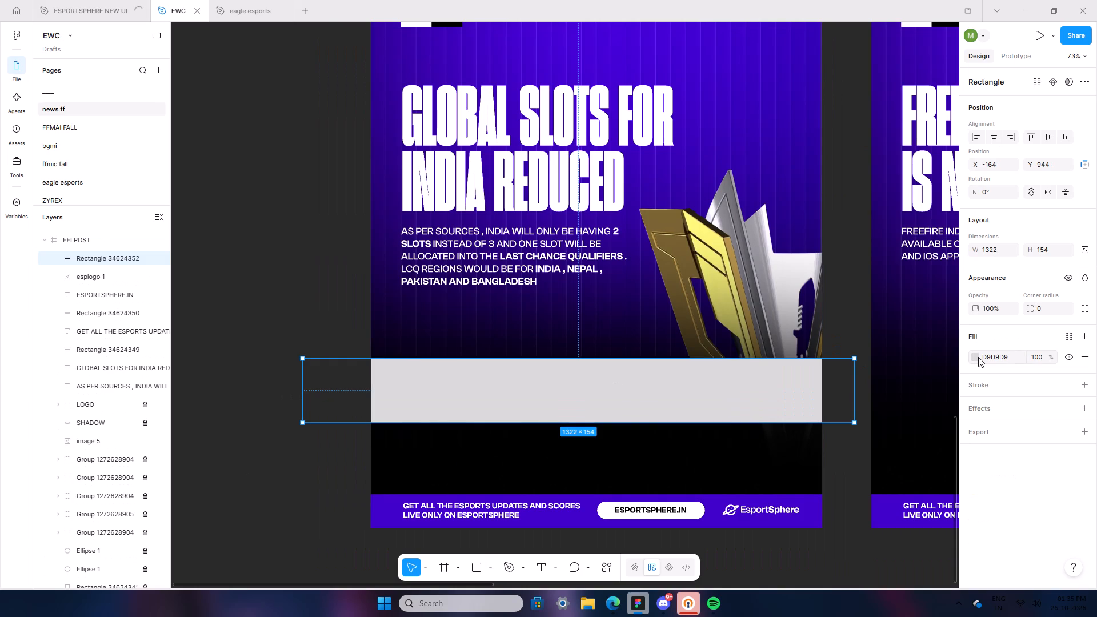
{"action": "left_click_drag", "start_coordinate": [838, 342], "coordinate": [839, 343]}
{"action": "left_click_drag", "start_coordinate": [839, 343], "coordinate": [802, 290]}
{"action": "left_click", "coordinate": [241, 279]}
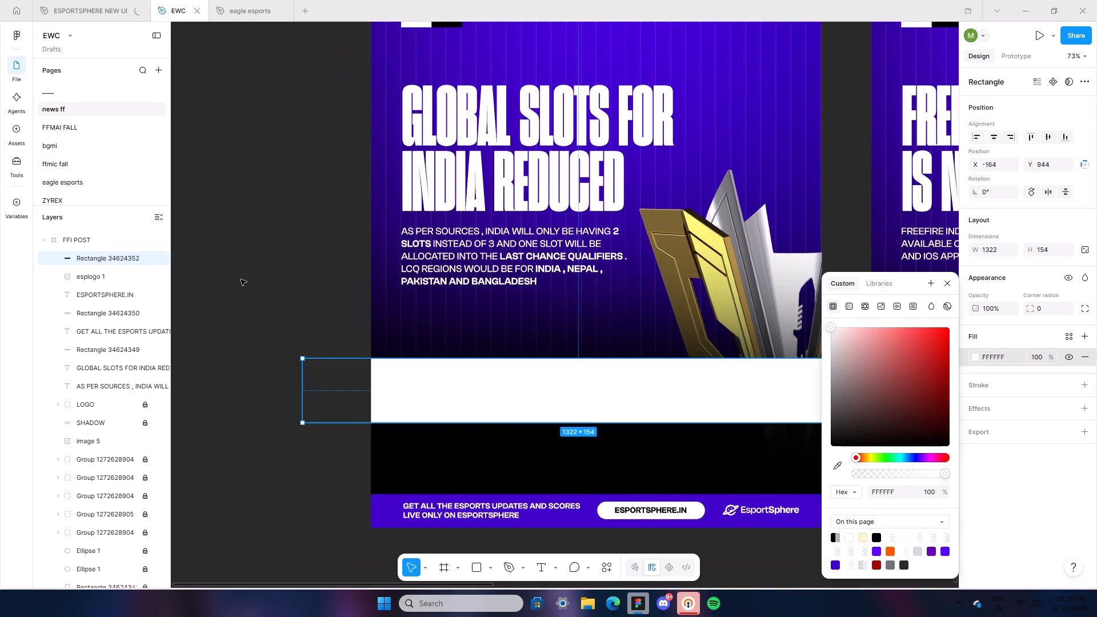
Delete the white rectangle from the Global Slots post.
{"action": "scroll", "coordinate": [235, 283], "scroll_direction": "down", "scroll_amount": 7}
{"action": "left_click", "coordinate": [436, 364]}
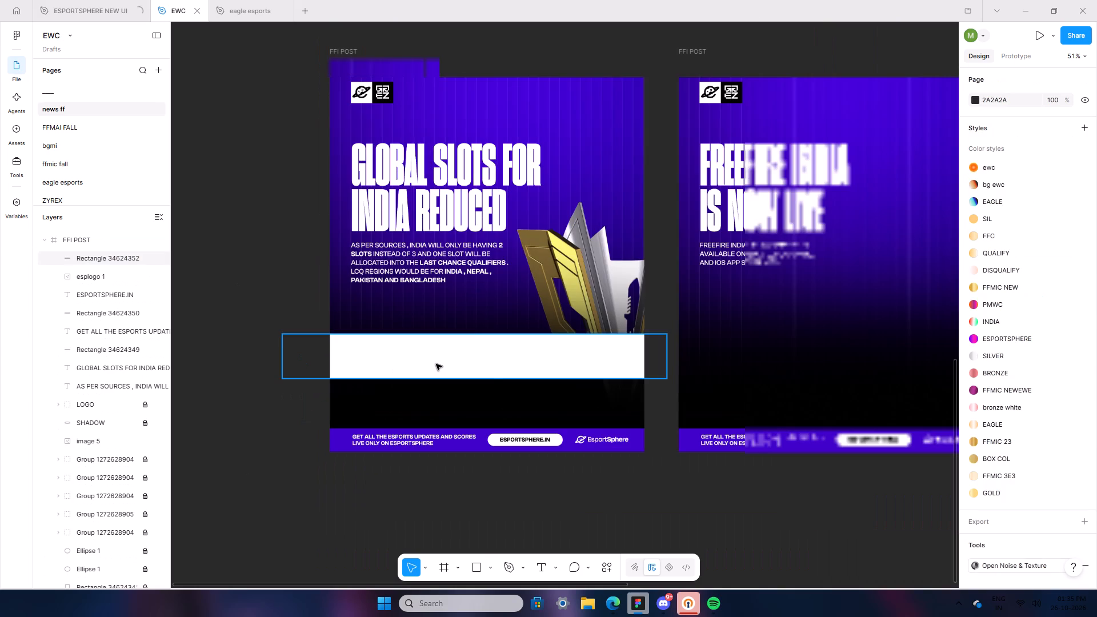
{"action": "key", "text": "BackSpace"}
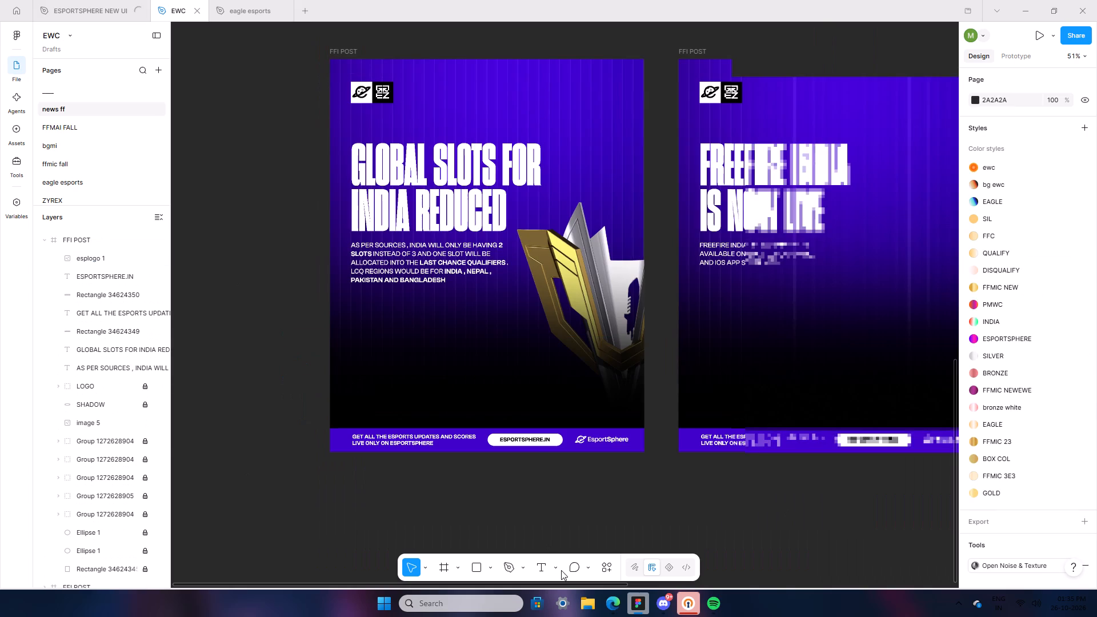
Switch to Microsoft Edge and copy the Liquipedia Free Fire World Series logo image from the FFWS TROPHY PNG results.
{"action": "left_click", "coordinate": [615, 608]}
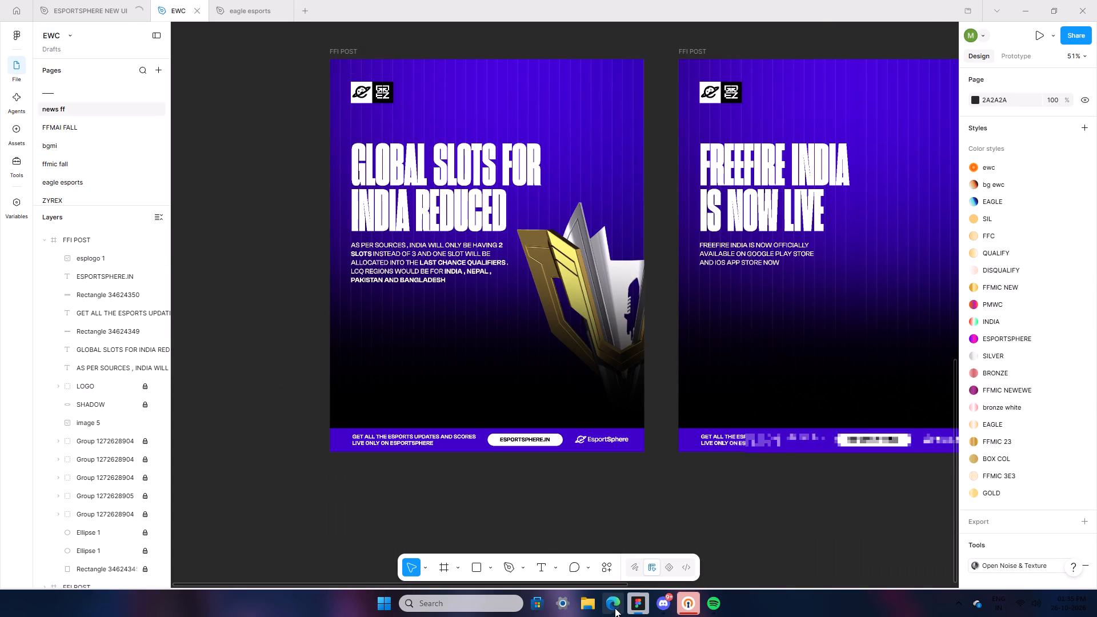
{"action": "left_click", "coordinate": [1013, 98]}
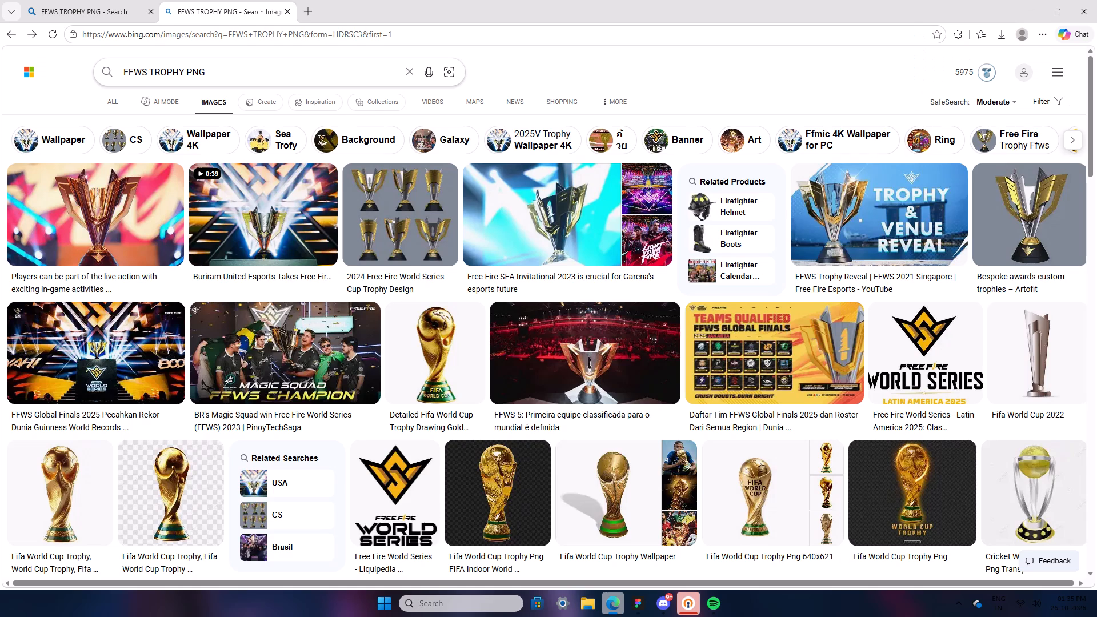
{"action": "left_click", "coordinate": [206, 78]}
{"action": "left_click", "coordinate": [409, 486]}
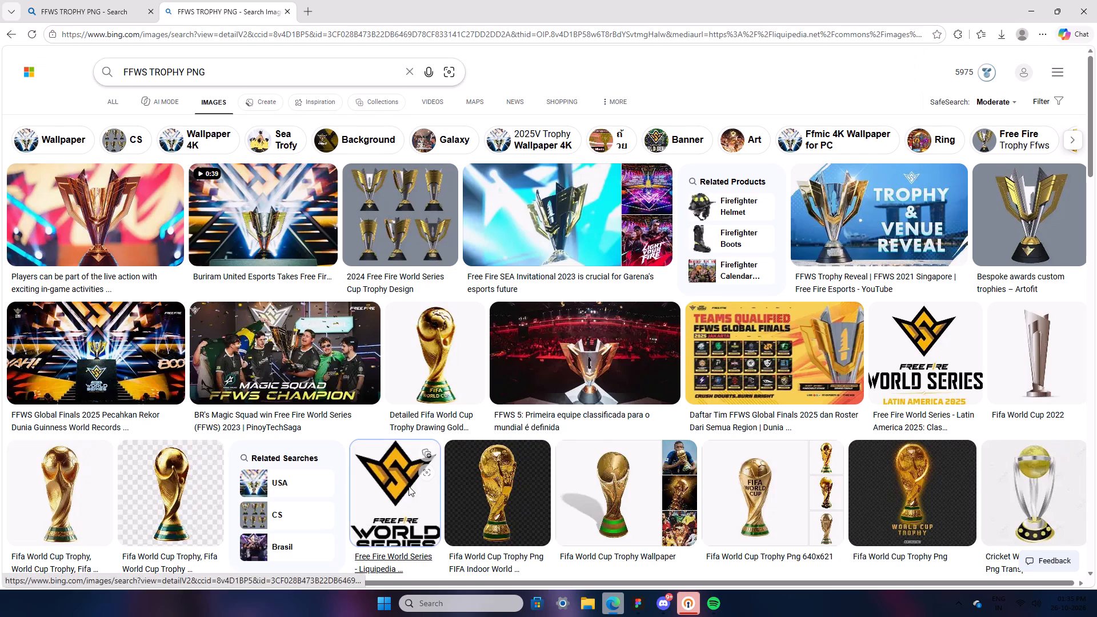
{"action": "right_click", "coordinate": [435, 288]}
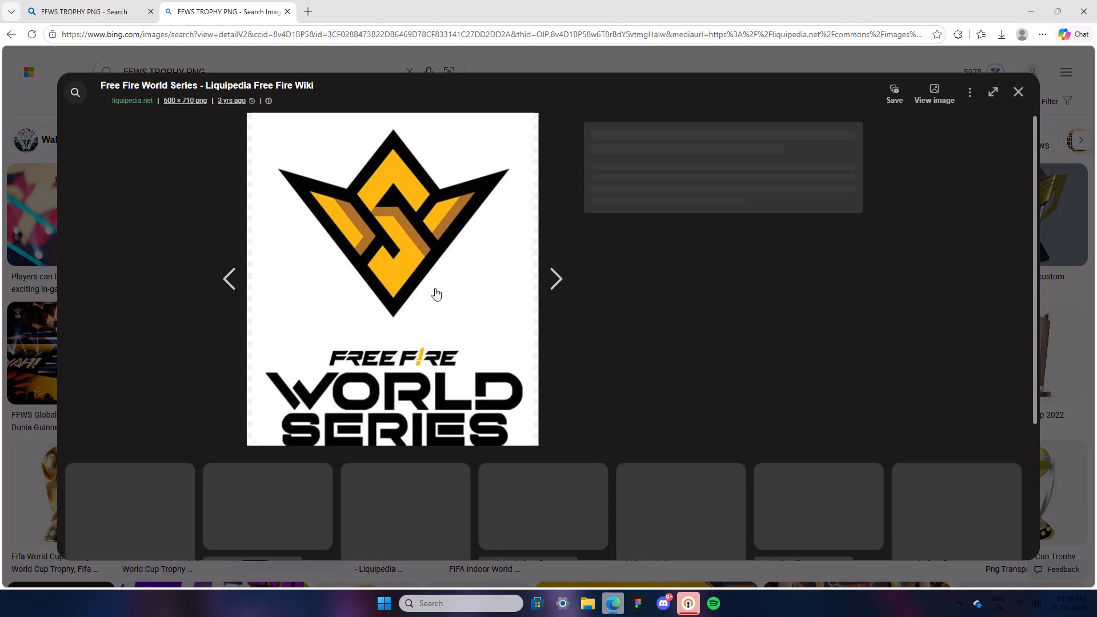
{"action": "left_click", "coordinate": [478, 335]}
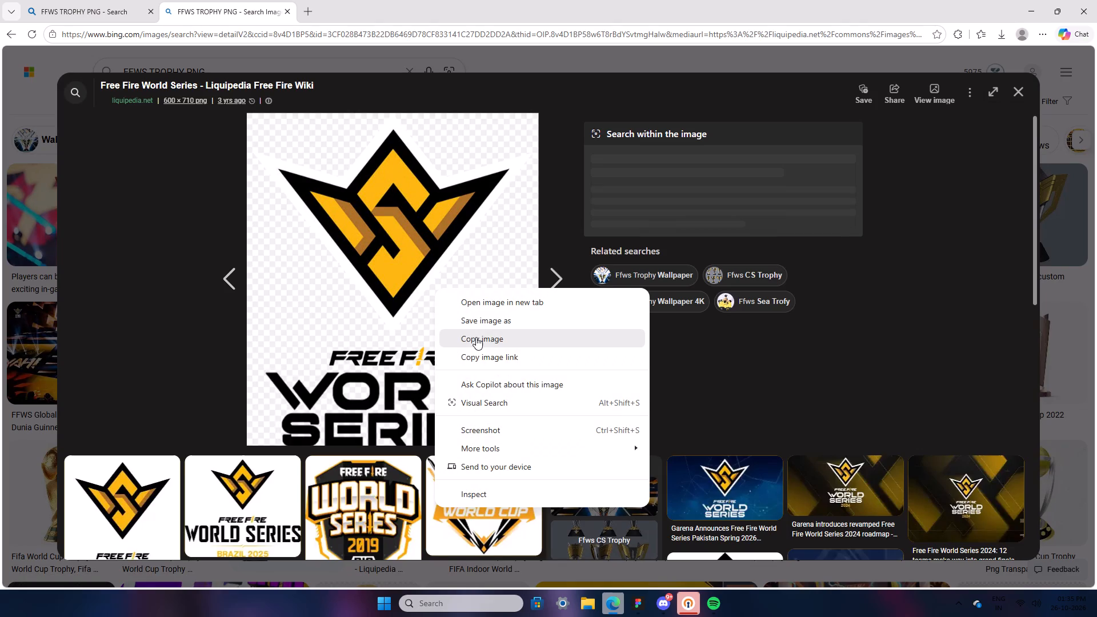
Return to Figma and paste the Free Fire World Series logo onto the canvas beside the Global Slots post.
{"action": "left_click", "coordinate": [642, 596]}
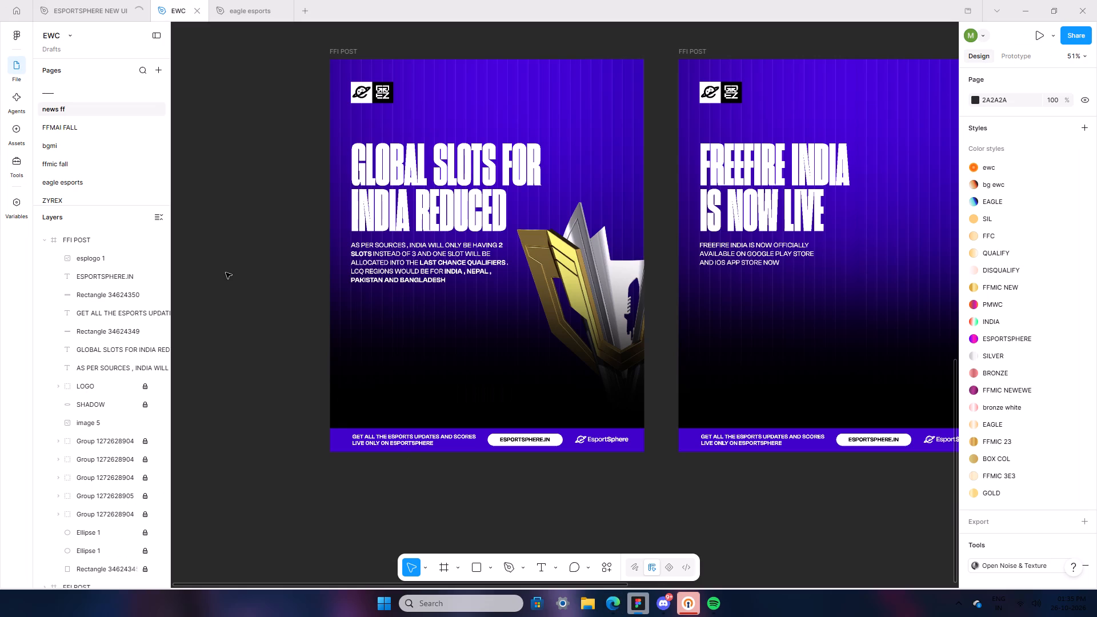
{"action": "right_click", "coordinate": [226, 273]}
{"action": "left_click", "coordinate": [243, 283]}
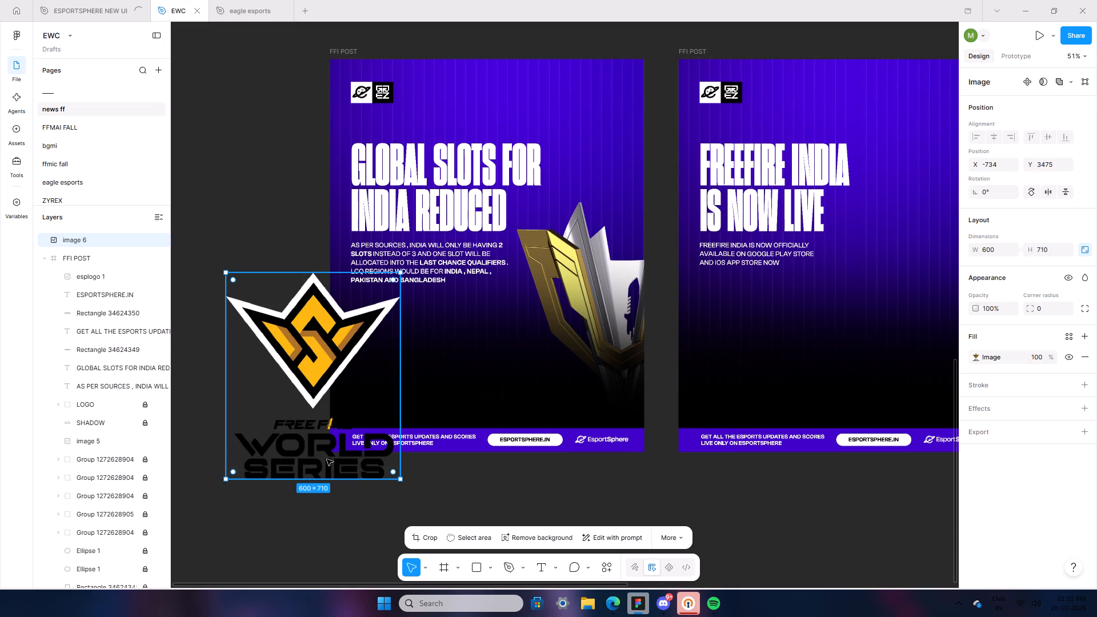
Crop the wordmark off the logo, leaving the emblem at about 600 × 493, and move it outside the post's lower-left corner.
{"action": "left_click", "coordinate": [424, 531]}
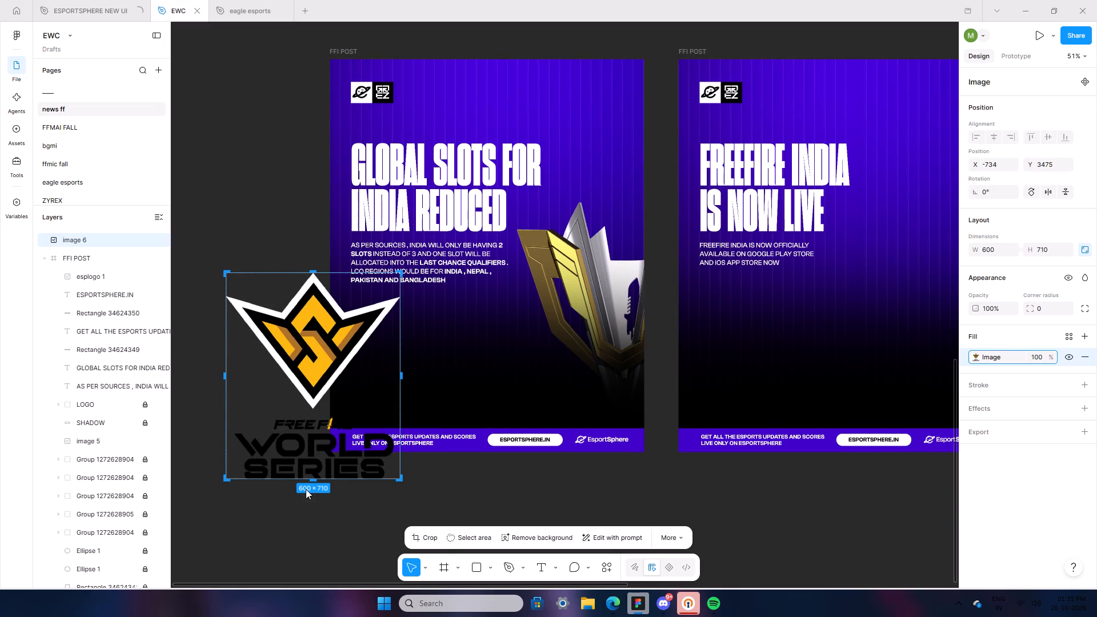
{"action": "left_click_drag", "start_coordinate": [314, 481], "coordinate": [322, 416]}
{"action": "left_click", "coordinate": [405, 529]}
{"action": "left_click_drag", "start_coordinate": [317, 349], "coordinate": [239, 455]}
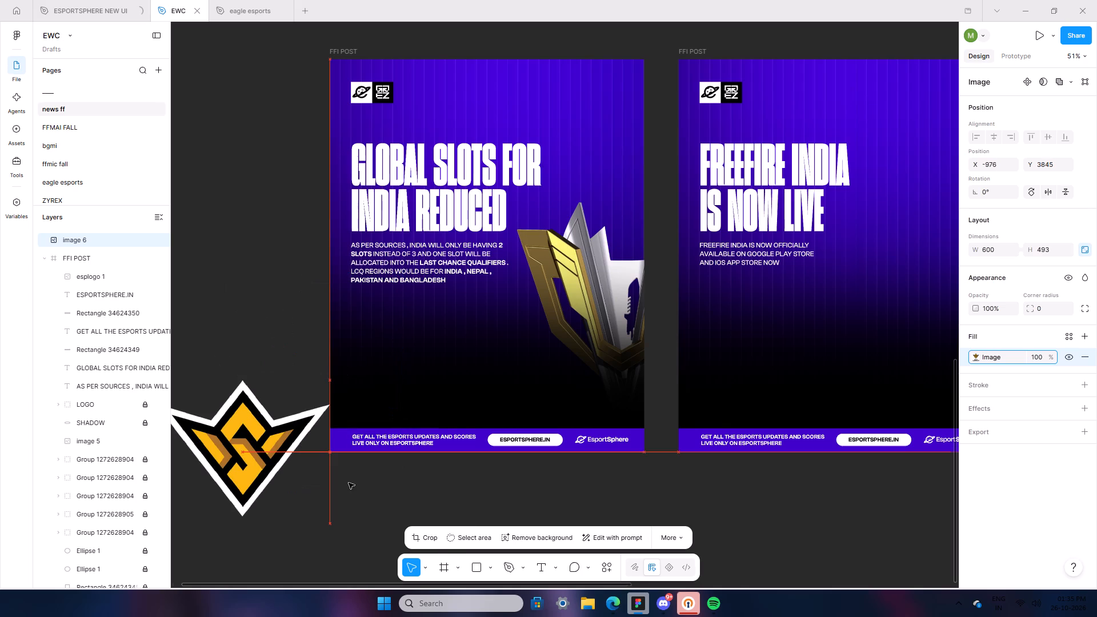
{"action": "left_click", "coordinate": [407, 476]}
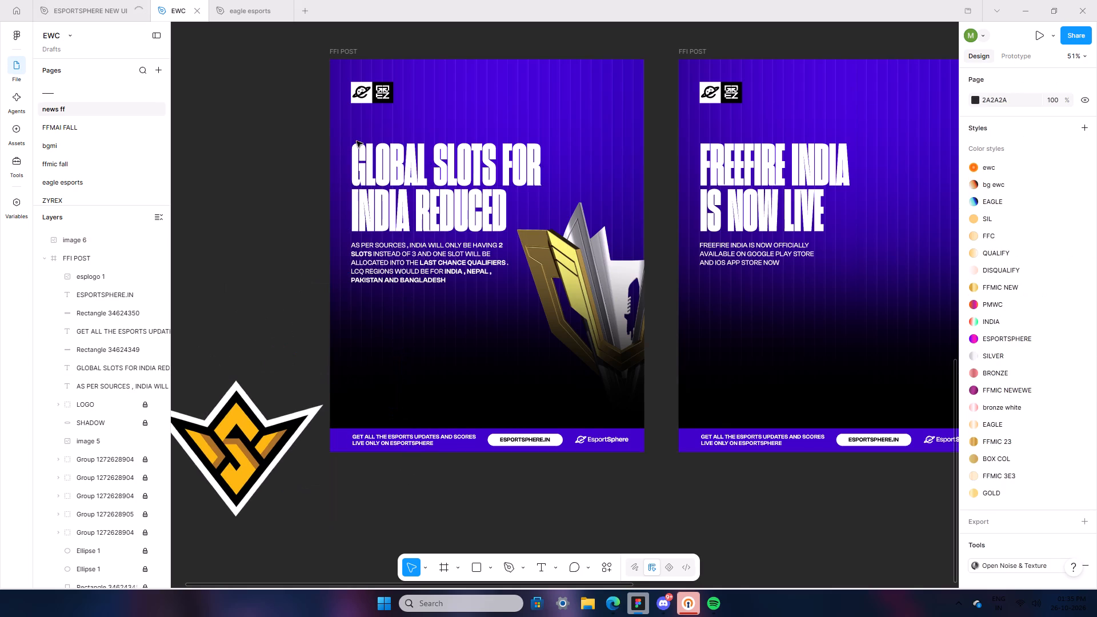
Lock the trophy image layer so it stays out of the text selection, and clear the selection.
{"action": "left_click_drag", "start_coordinate": [338, 126], "coordinate": [483, 270]}
{"action": "left_click_drag", "start_coordinate": [483, 270], "coordinate": [486, 275]}
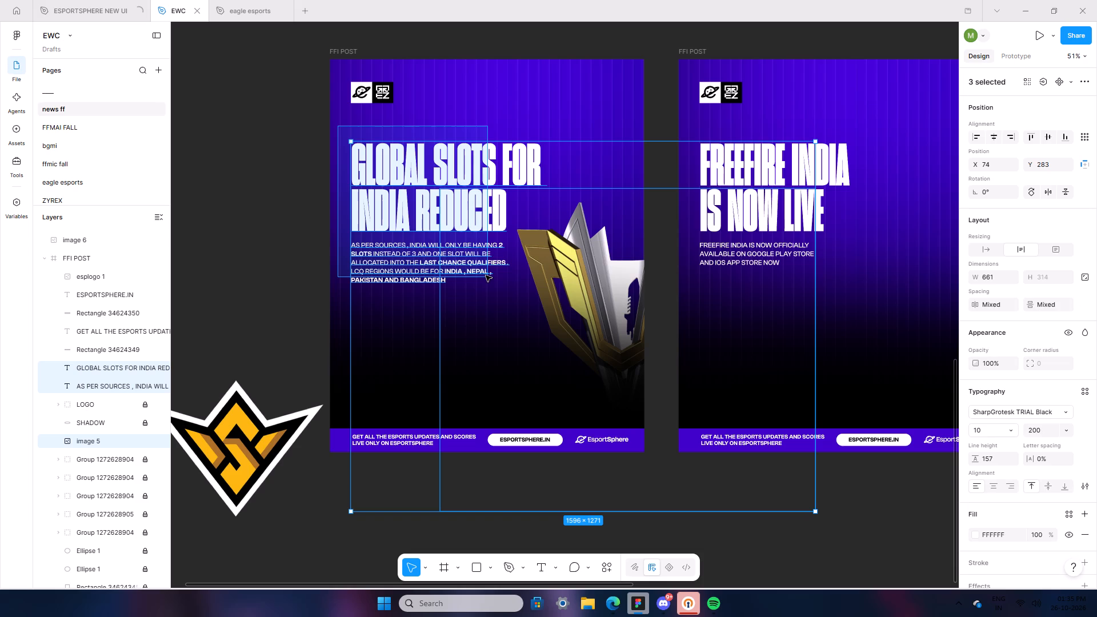
{"action": "left_click", "coordinate": [143, 440]}
{"action": "left_click", "coordinate": [238, 354]}
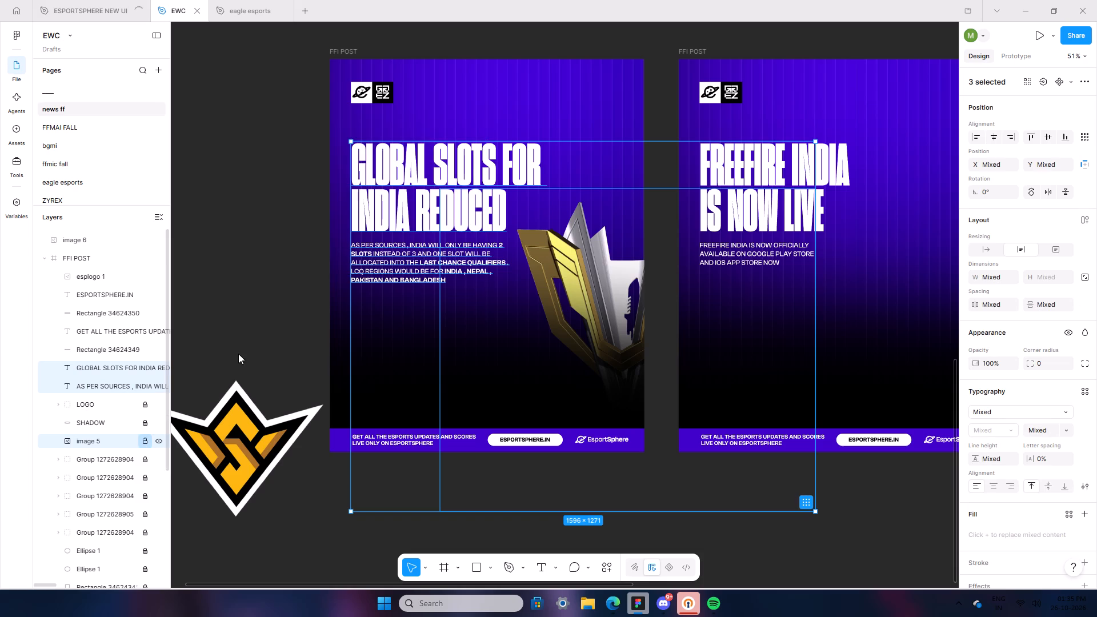
Move the Global Slots headline and body text together straight down to just above the purple footer bar.
{"action": "left_click_drag", "start_coordinate": [341, 125], "coordinate": [349, 135]}
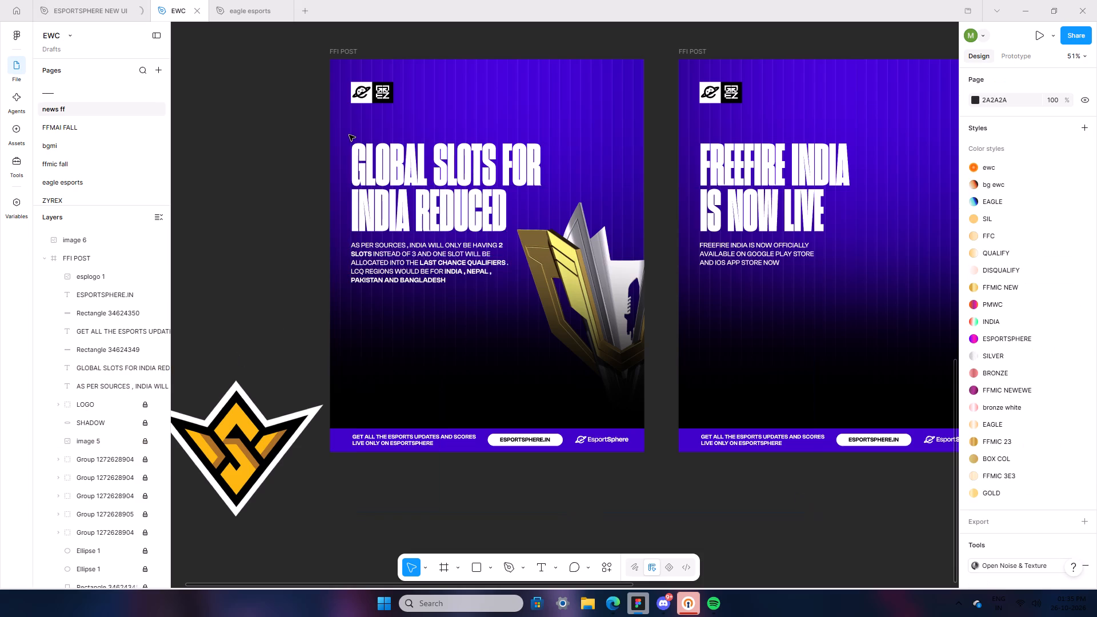
{"action": "left_click_drag", "start_coordinate": [349, 135], "coordinate": [481, 283]}
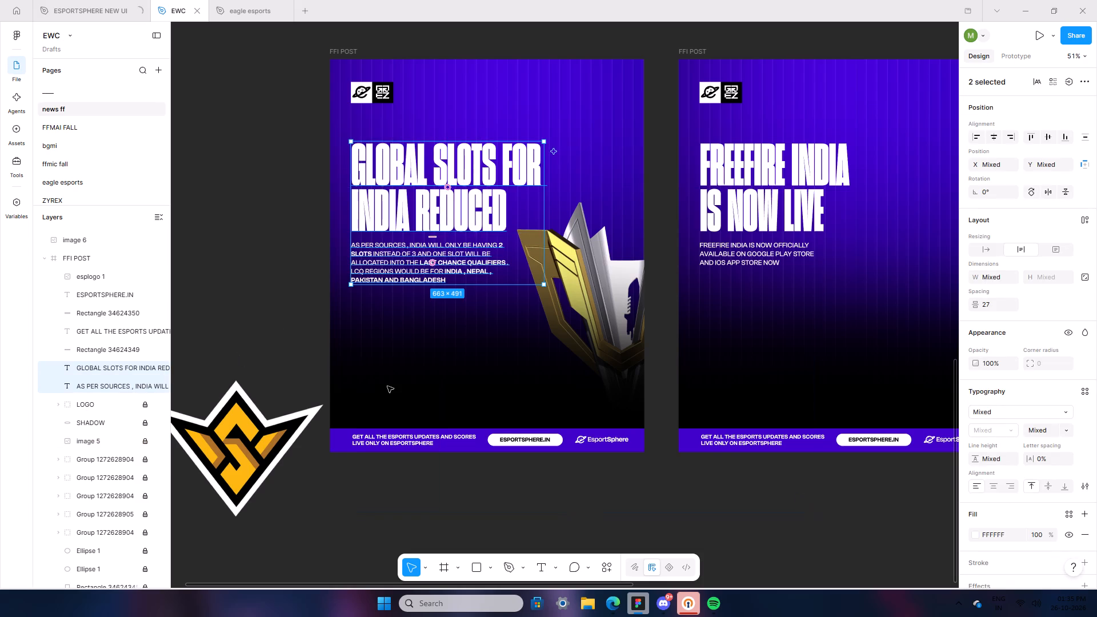
{"action": "key", "text": "Down"}
{"action": "key", "text": "Down"}
{"action": "key", "text": "Down"}
{"action": "key", "text": "Down"}
{"action": "key", "text": "Down"}
{"action": "key", "text": "Down"}
{"action": "key", "text": "Down"}
{"action": "key", "text": "Down"}
{"action": "key", "text": "Down"}
{"action": "key", "text": "Down"}
{"action": "key", "text": "Down"}
{"action": "key", "text": "Down"}
{"action": "key", "text": "Down"}
{"action": "key", "text": "Down"}
{"action": "key", "text": "Down"}
{"action": "key", "text": "Down"}
{"action": "key", "text": "Down"}
{"action": "key", "text": "Down"}
{"action": "key", "text": "Down"}
{"action": "key", "text": "Down"}
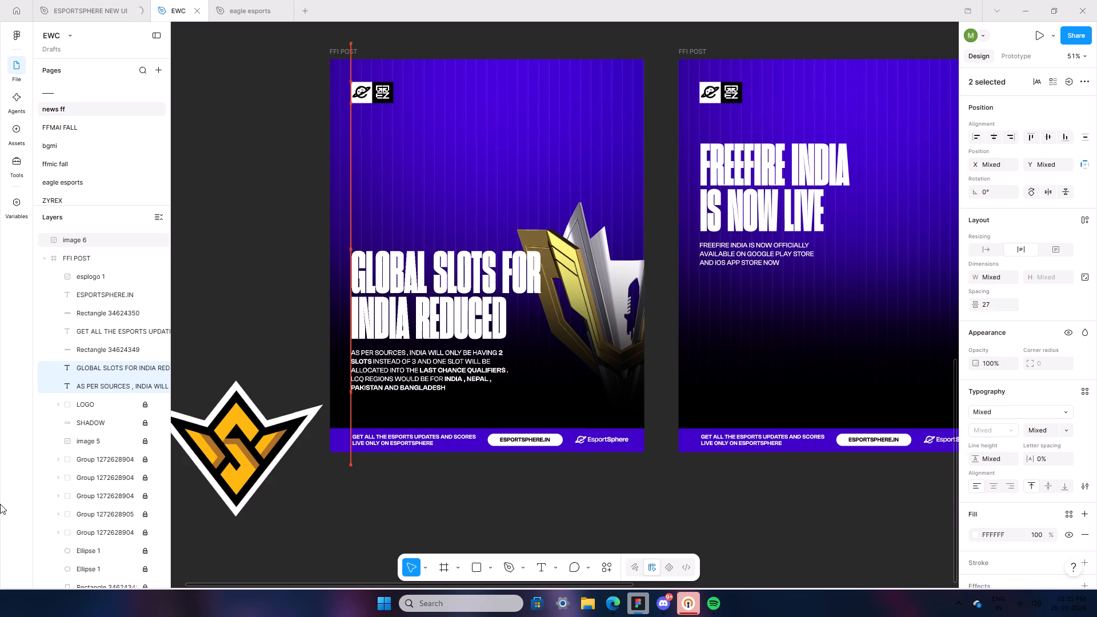
{"action": "key", "text": "Down"}
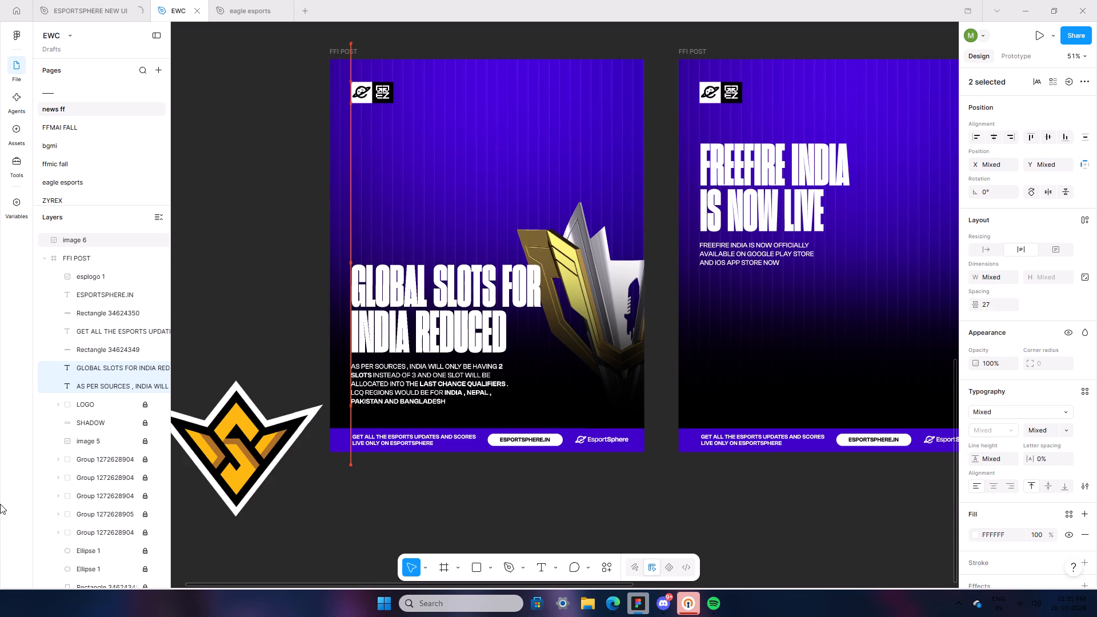
{"action": "key", "text": "Down"}
{"action": "left_click", "coordinate": [506, 488]}
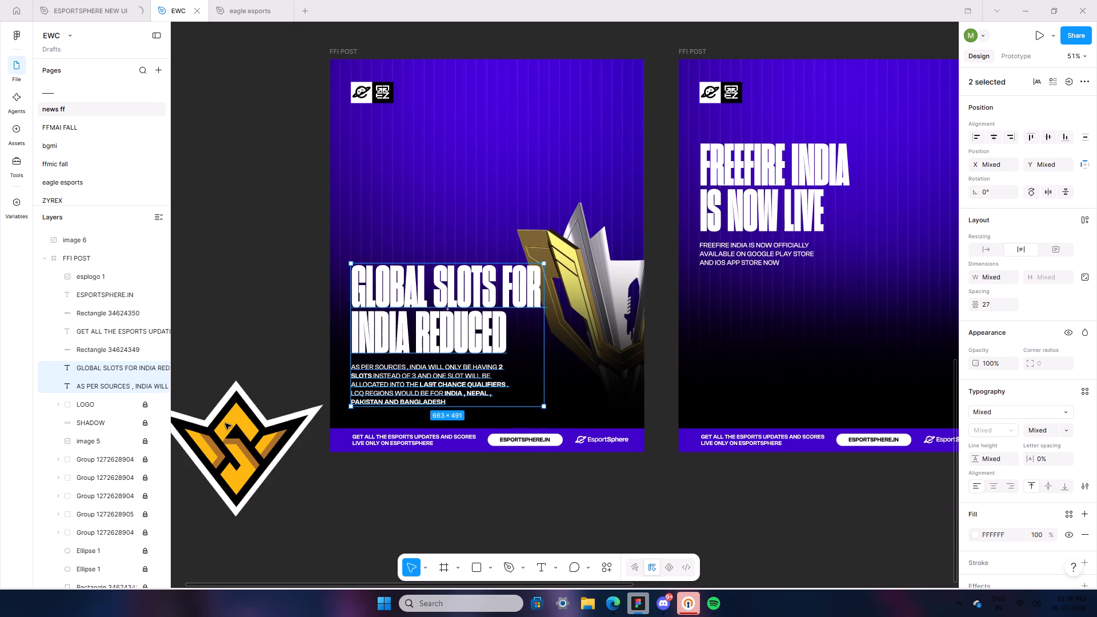
Unlock the trophy image and move it up behind the headline to about X 235, Y 134.
{"action": "left_click", "coordinate": [141, 438]}
{"action": "left_click", "coordinate": [590, 283]}
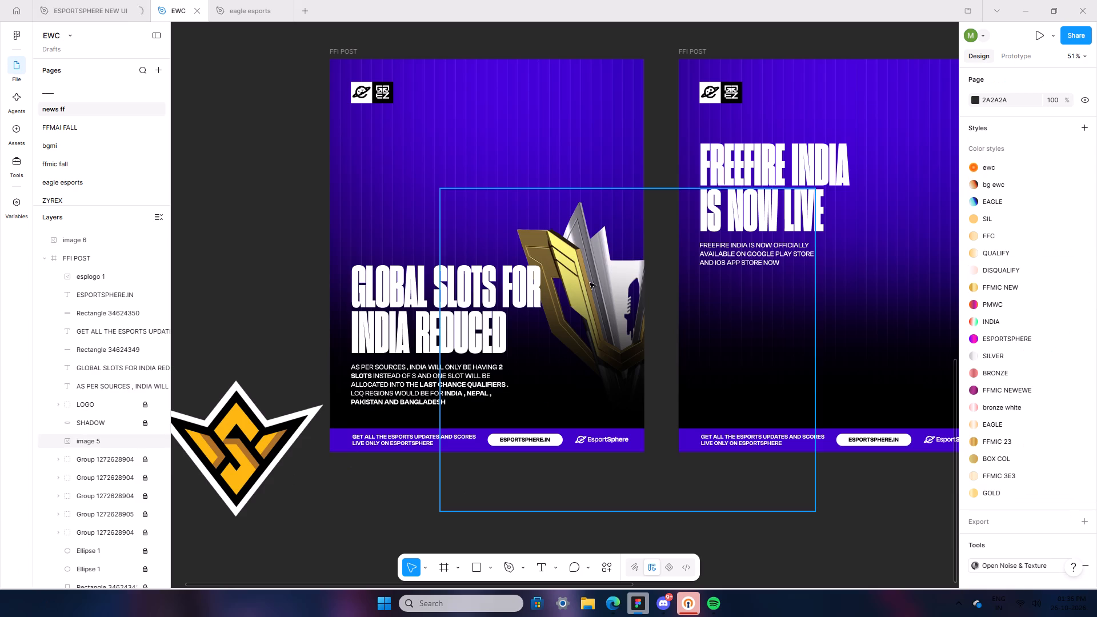
{"action": "left_click_drag", "start_coordinate": [590, 283], "coordinate": [550, 192]}
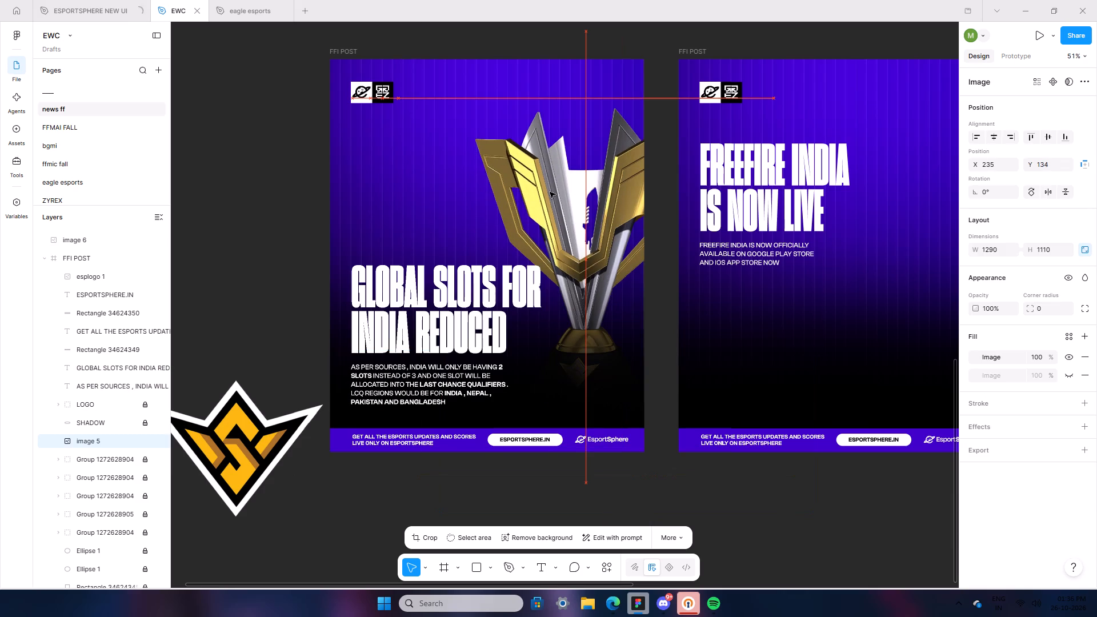
Enlarge the trophy image to about 1592 × 1371 and position it at about X 138, Y 0 behind the headline.
{"action": "left_click_drag", "start_coordinate": [550, 192], "coordinate": [554, 183]}
{"action": "left_click_drag", "start_coordinate": [587, 413], "coordinate": [595, 487]}
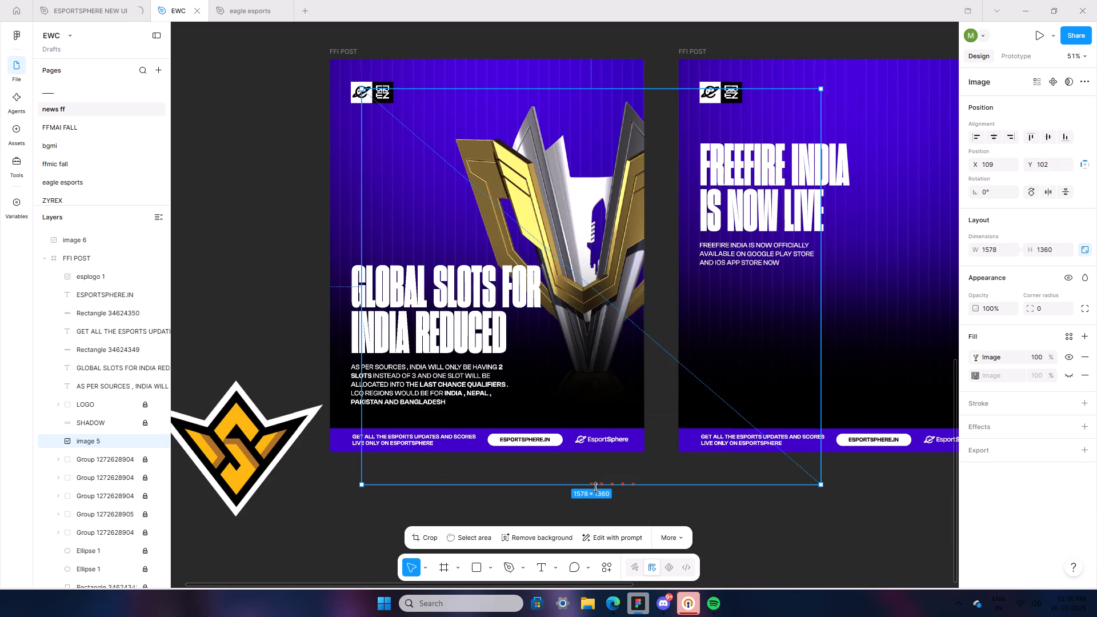
{"action": "left_click_drag", "start_coordinate": [595, 487], "coordinate": [596, 487]}
{"action": "left_click_drag", "start_coordinate": [629, 359], "coordinate": [626, 310]}
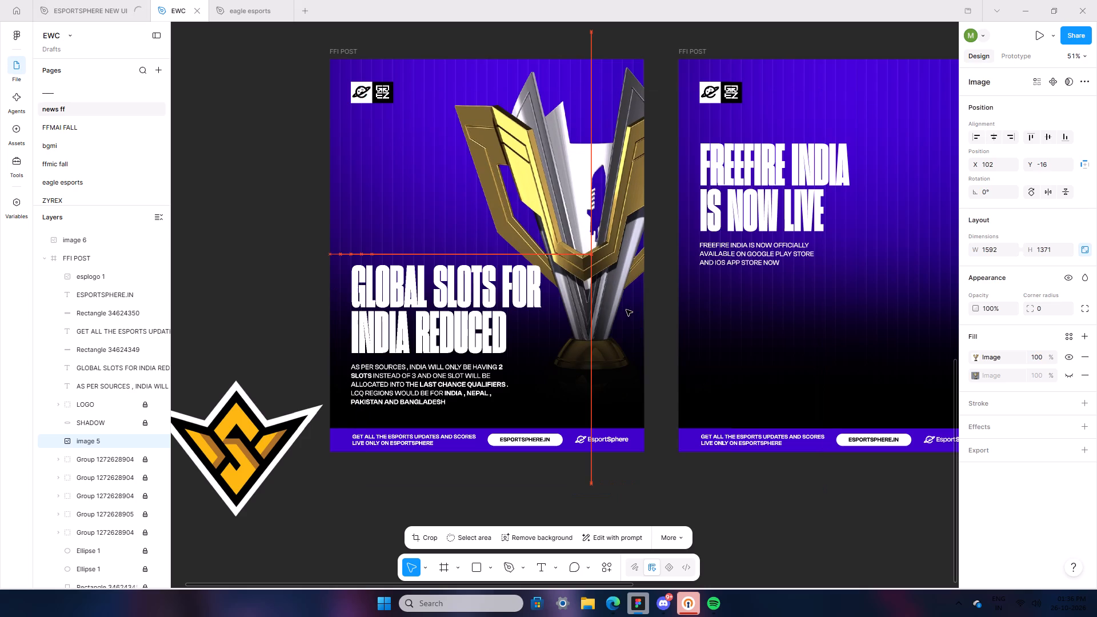
{"action": "left_click_drag", "start_coordinate": [626, 310], "coordinate": [638, 330]}
Lock the trophy image layer and clear the selection.
{"action": "left_click", "coordinate": [146, 442]}
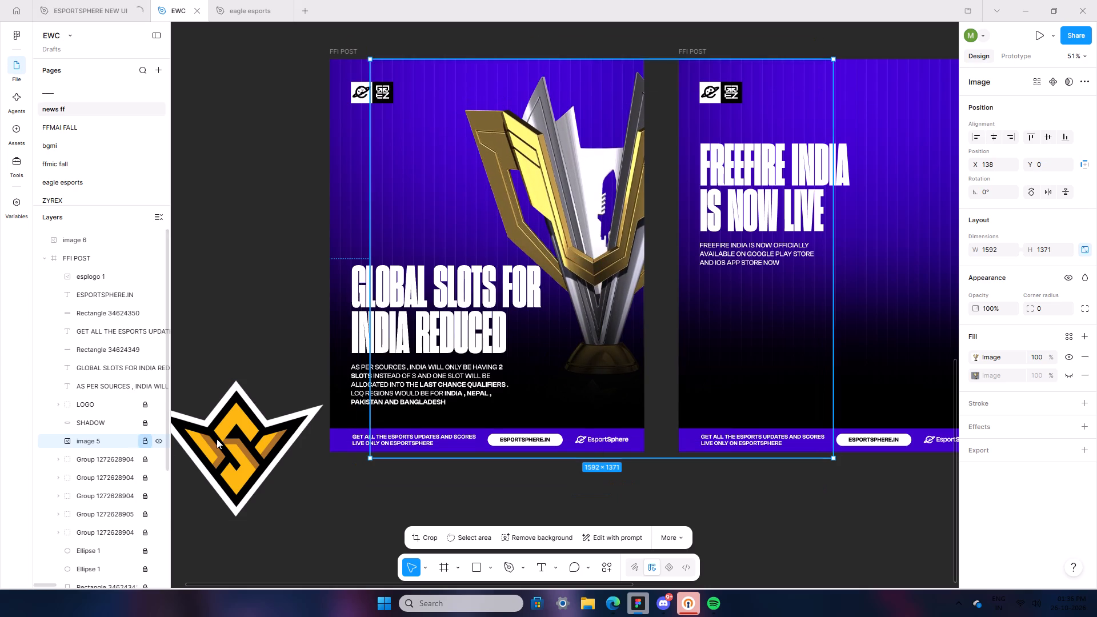
{"action": "left_click", "coordinate": [414, 496]}
Rename the Global Slots post's frame as FFWS ANNC.
{"action": "scroll", "coordinate": [414, 496], "scroll_direction": "down", "scroll_amount": 3, "text": "ctrl"}
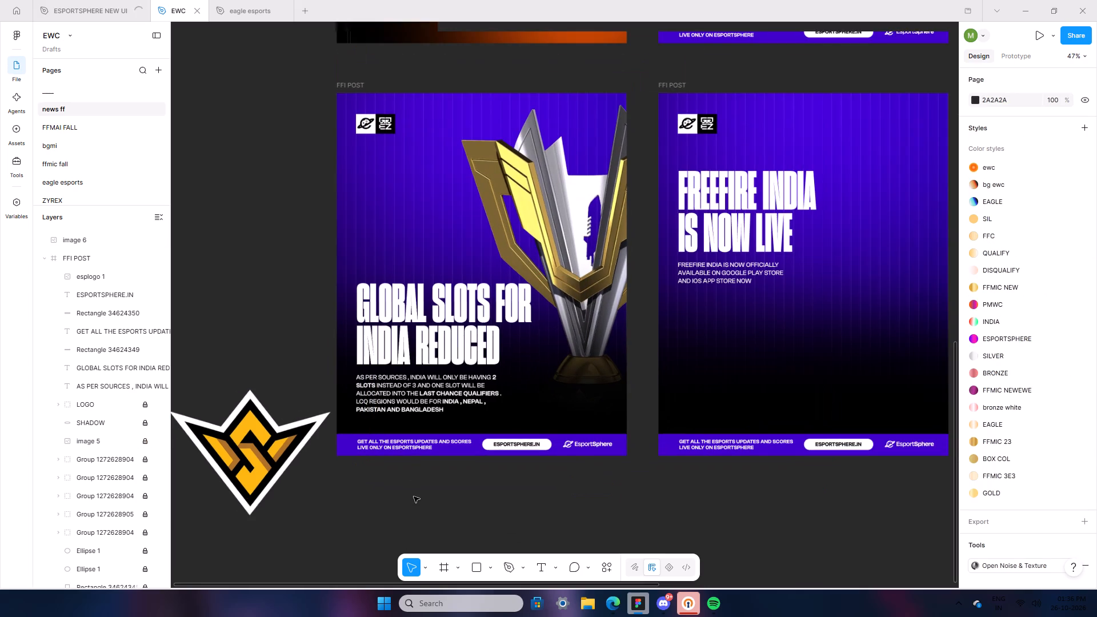
{"action": "triple_click", "coordinate": [355, 104]}
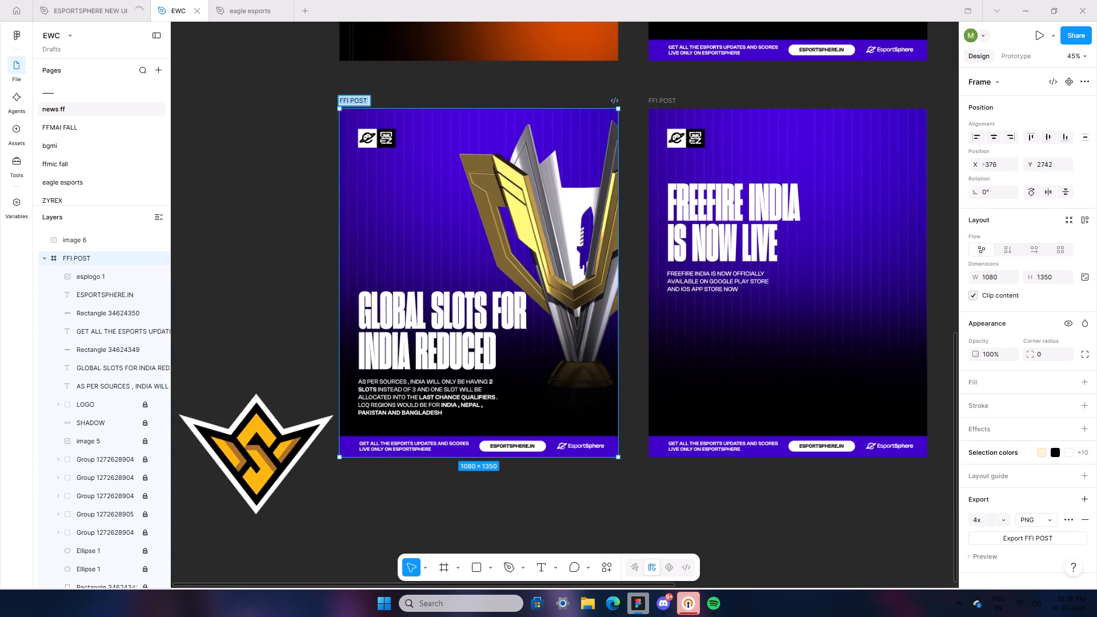
{"action": "type", "text": "FFWS"}
{"action": "key", "text": "space"}
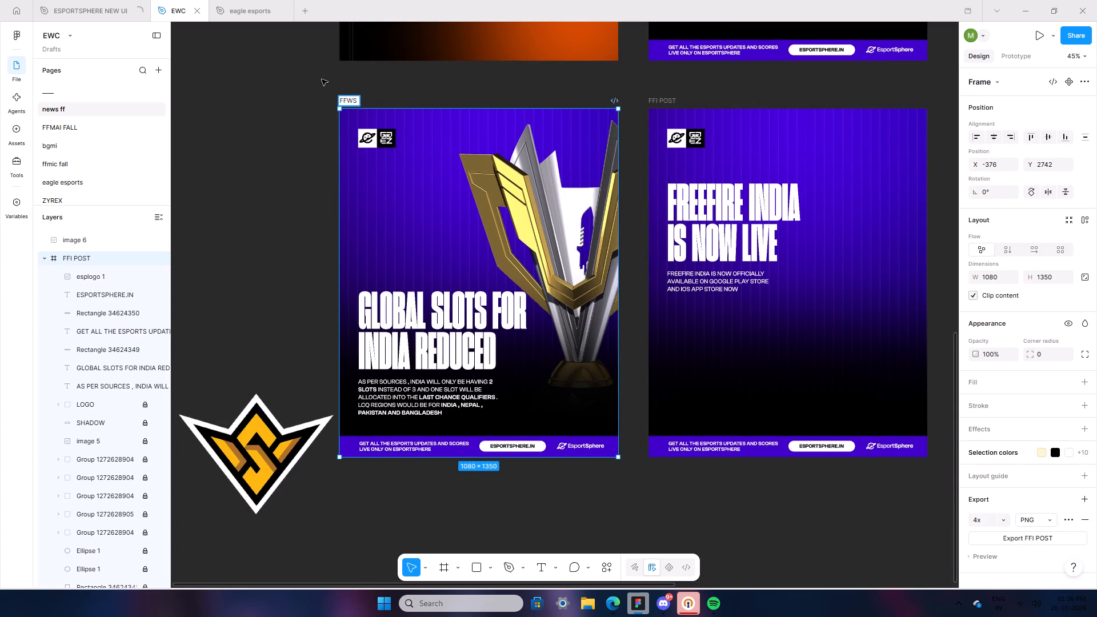
{"action": "type", "text": "ANNC"}
{"action": "left_click", "coordinate": [326, 202]}
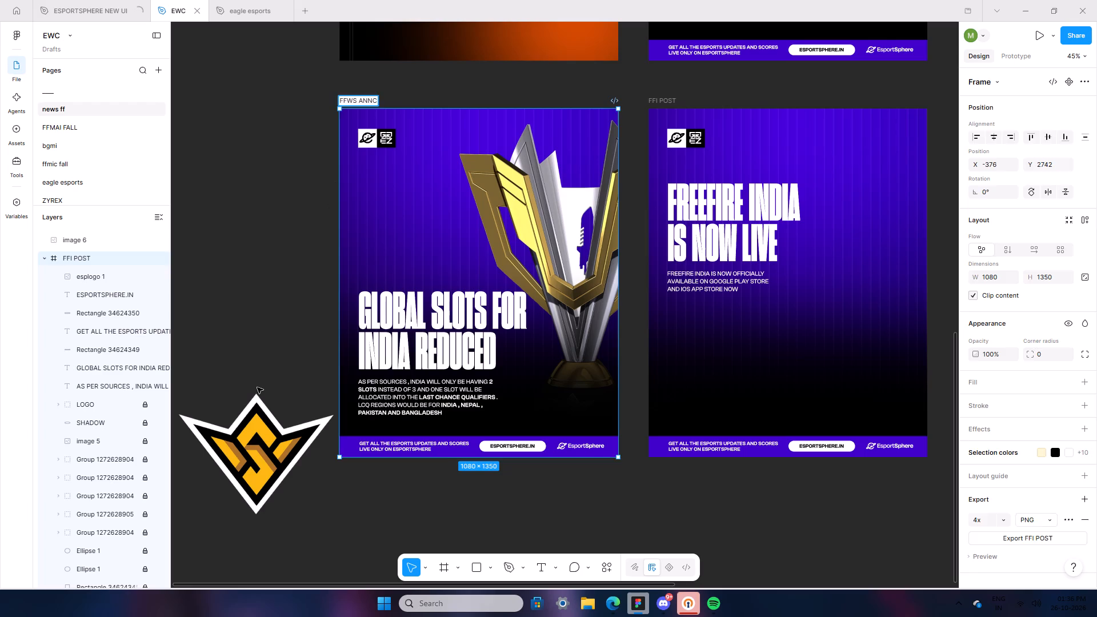
Scale the FFWS emblem outside the post down to about 152 × 125, keeping its proportions.
{"action": "left_click", "coordinate": [249, 469]}
{"action": "left_click_drag", "start_coordinate": [258, 523], "coordinate": [262, 477]}
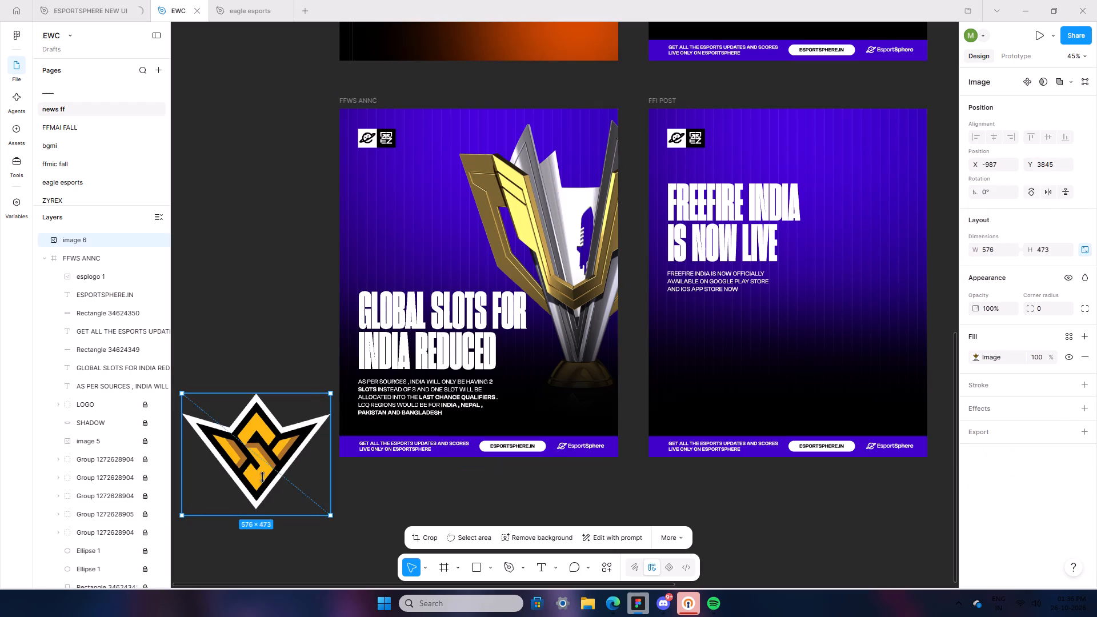
{"action": "left_click_drag", "start_coordinate": [262, 477], "coordinate": [244, 440]}
{"action": "left_click_drag", "start_coordinate": [258, 445], "coordinate": [257, 434]}
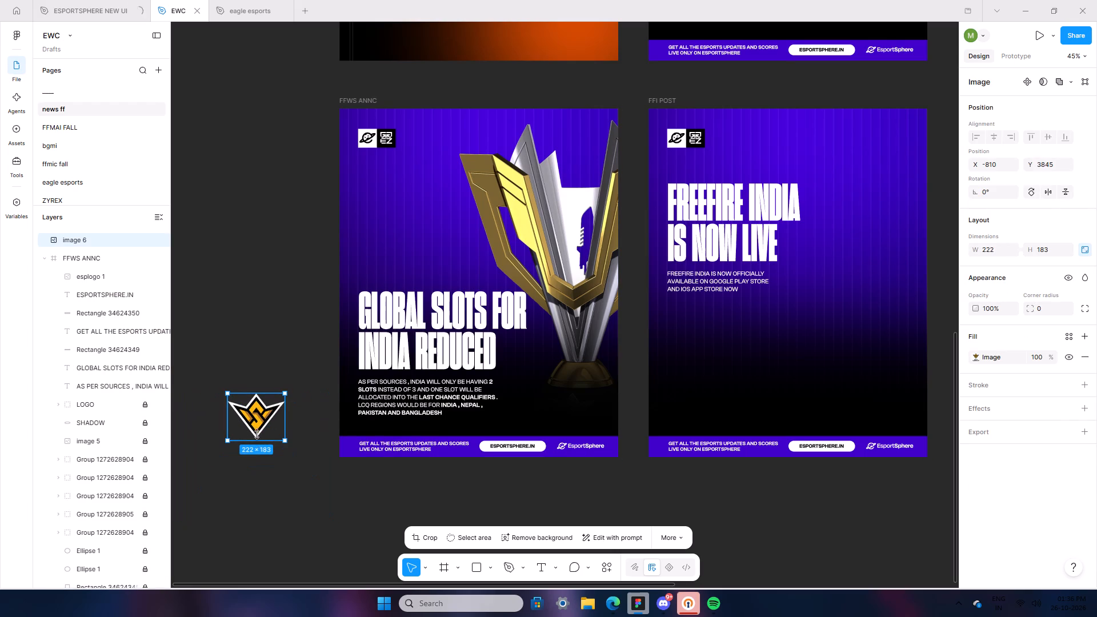
{"action": "left_click_drag", "start_coordinate": [257, 434], "coordinate": [253, 426]}
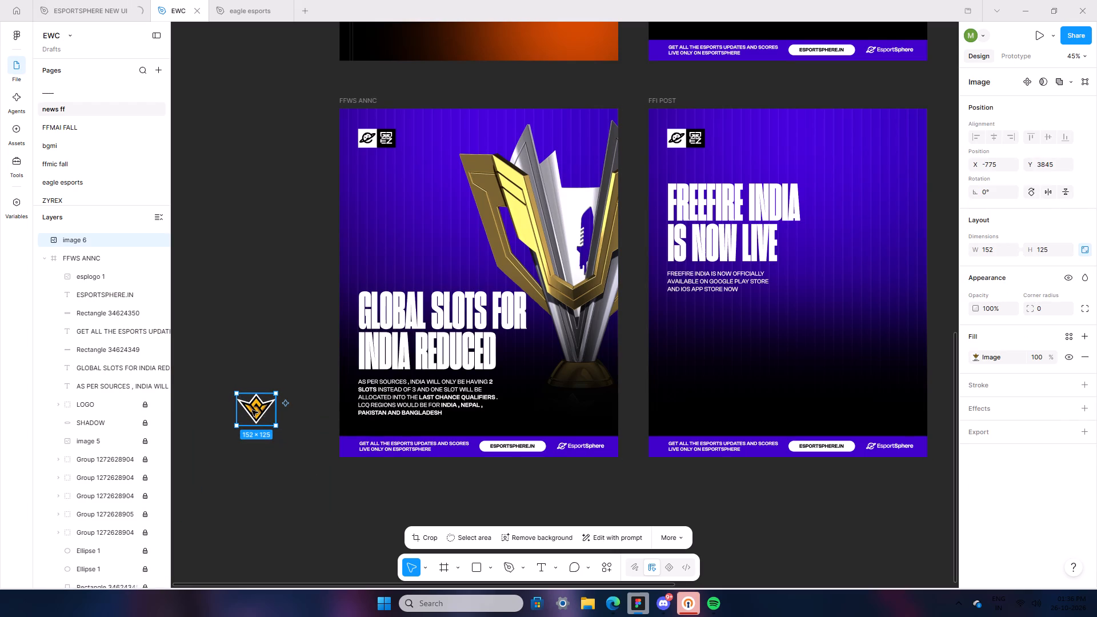
Place the emblem inside the post above the headline, lined up with the text's left edge at about X 72, Y 364.
{"action": "left_click_drag", "start_coordinate": [252, 410], "coordinate": [377, 239]}
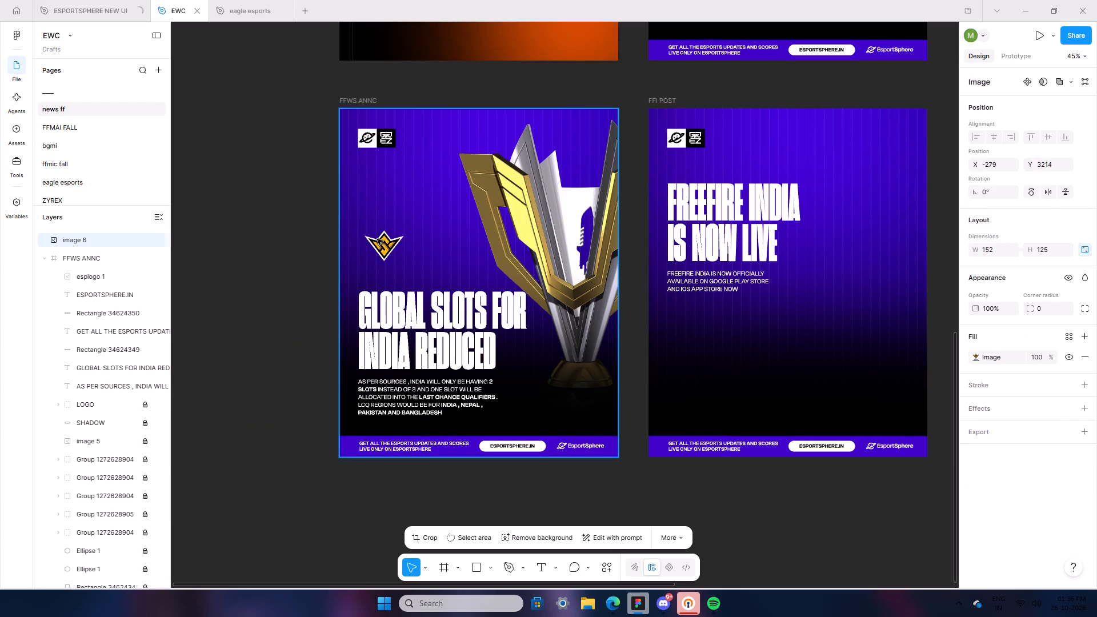
{"action": "left_click_drag", "start_coordinate": [377, 239], "coordinate": [376, 221]}
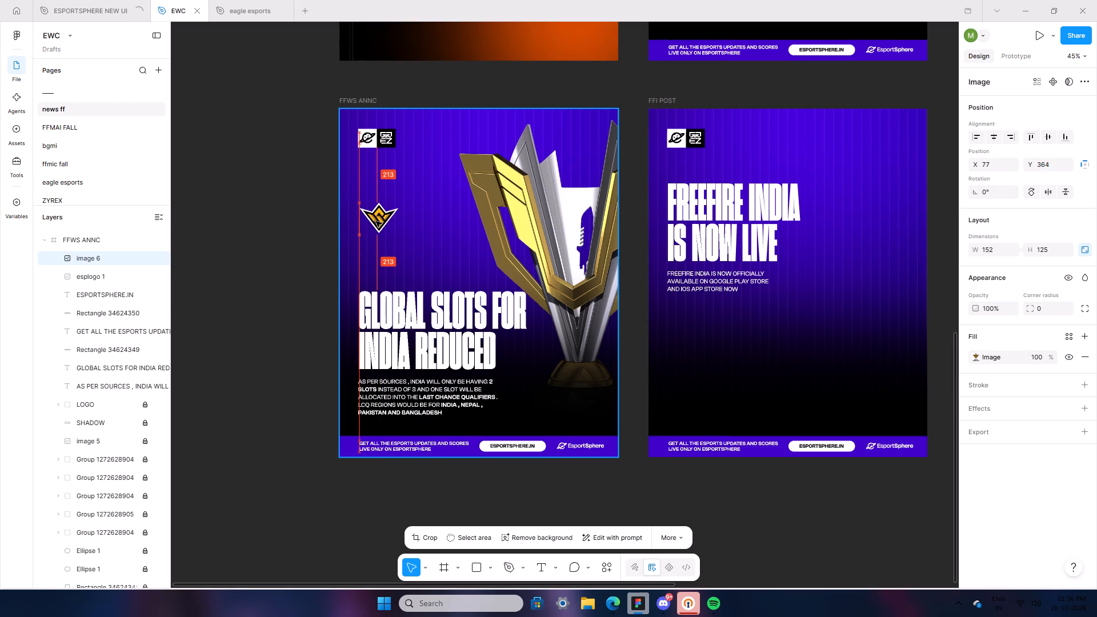
{"action": "left_click_drag", "start_coordinate": [376, 221], "coordinate": [374, 220]}
{"action": "left_click", "coordinate": [246, 251]}
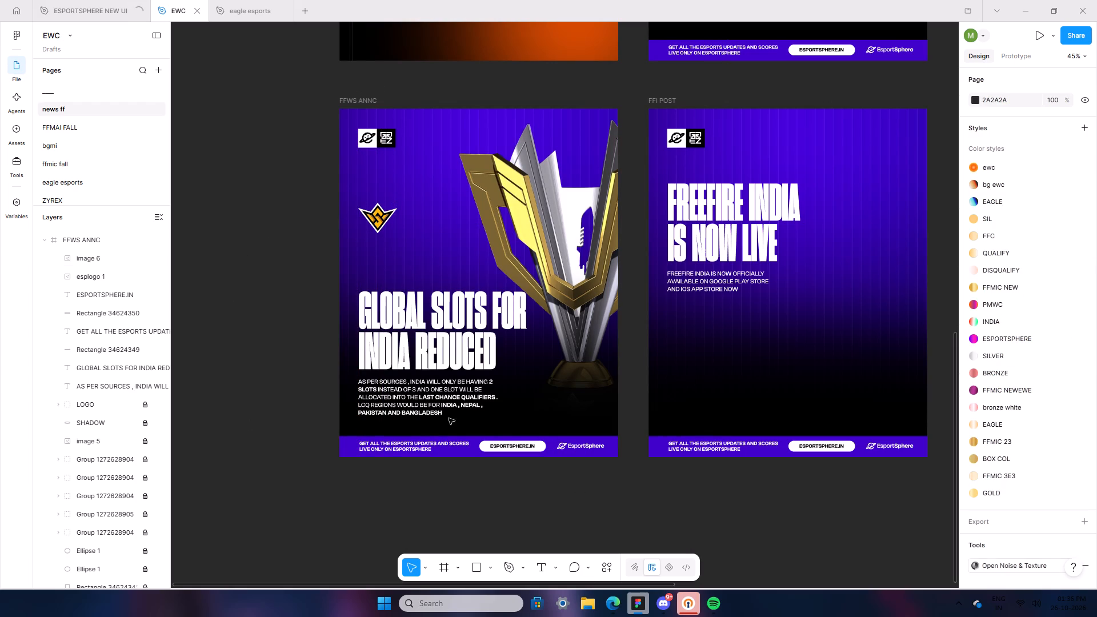
Nudge the Global Slots headline and body text together slightly upward, away from the purple footer bar.
{"action": "left_click_drag", "start_coordinate": [343, 271], "coordinate": [513, 431]}
{"action": "key", "text": "Up"}
{"action": "key", "text": "Up"}
{"action": "key", "text": "Up"}
{"action": "key", "text": "Up"}
{"action": "key", "text": "Up"}
{"action": "key", "text": "Up"}
{"action": "key", "text": "Up"}
{"action": "key", "text": "Up"}
{"action": "key", "text": "Up"}
{"action": "key", "text": "Up"}
{"action": "key", "text": "Up"}
{"action": "key", "text": "Up"}
{"action": "key", "text": "Up"}
{"action": "key", "text": "Up"}
{"action": "key", "text": "Up"}
{"action": "key", "text": "Up"}
{"action": "key", "text": "Up"}
{"action": "key", "text": "Up"}
{"action": "key", "text": "Up"}
{"action": "key", "text": "Up"}
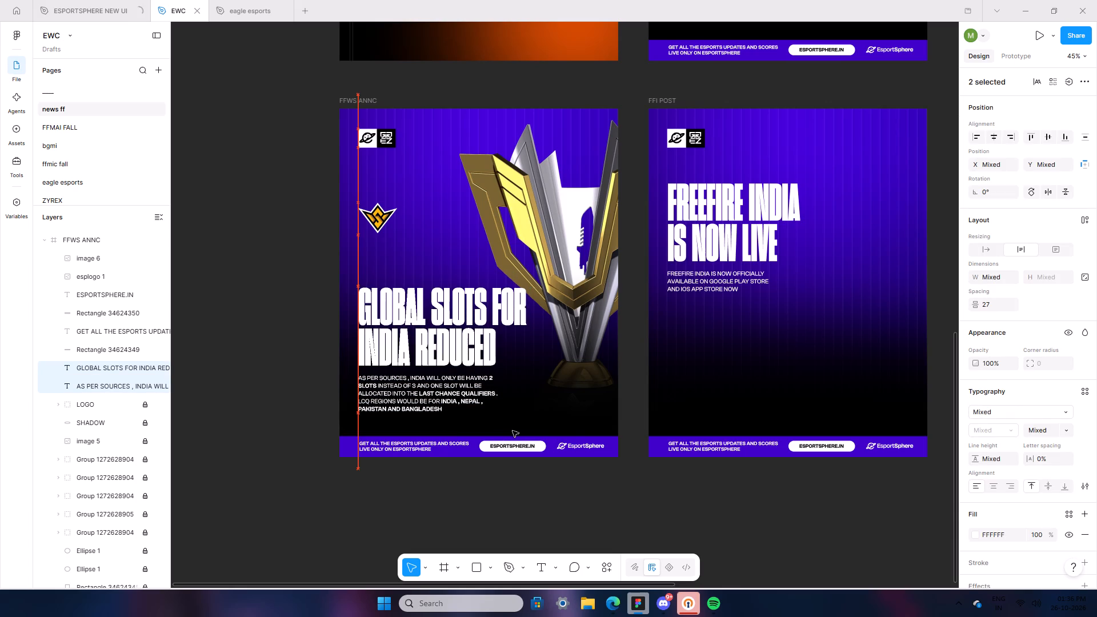
{"action": "left_click", "coordinate": [251, 260]}
Nudge the FFWS emblem straight down to Y 375, closer to the headline.
{"action": "scroll", "coordinate": [294, 384], "scroll_direction": "up", "scroll_amount": 8}
{"action": "left_click", "coordinate": [376, 303]}
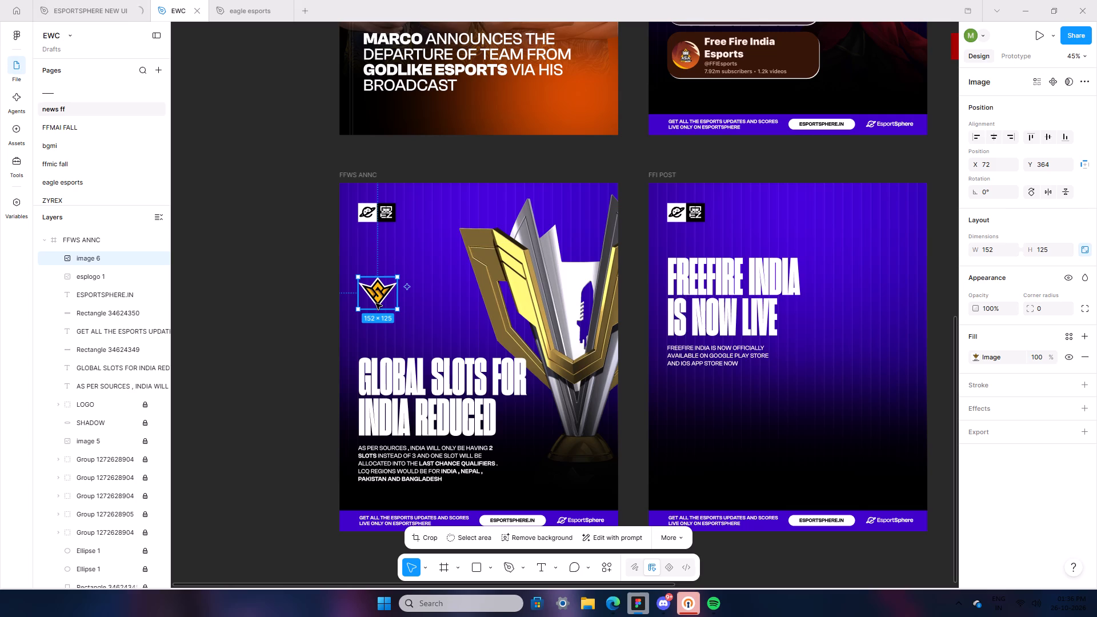
{"action": "key", "text": "Down"}
{"action": "key", "text": "Down"}
{"action": "key", "text": "Down"}
{"action": "key", "text": "Down"}
{"action": "key", "text": "Down"}
{"action": "key", "text": "Down"}
{"action": "key", "text": "Down"}
{"action": "key", "text": "Down"}
{"action": "key", "text": "Down"}
{"action": "key", "text": "Down"}
{"action": "key", "text": "Down"}
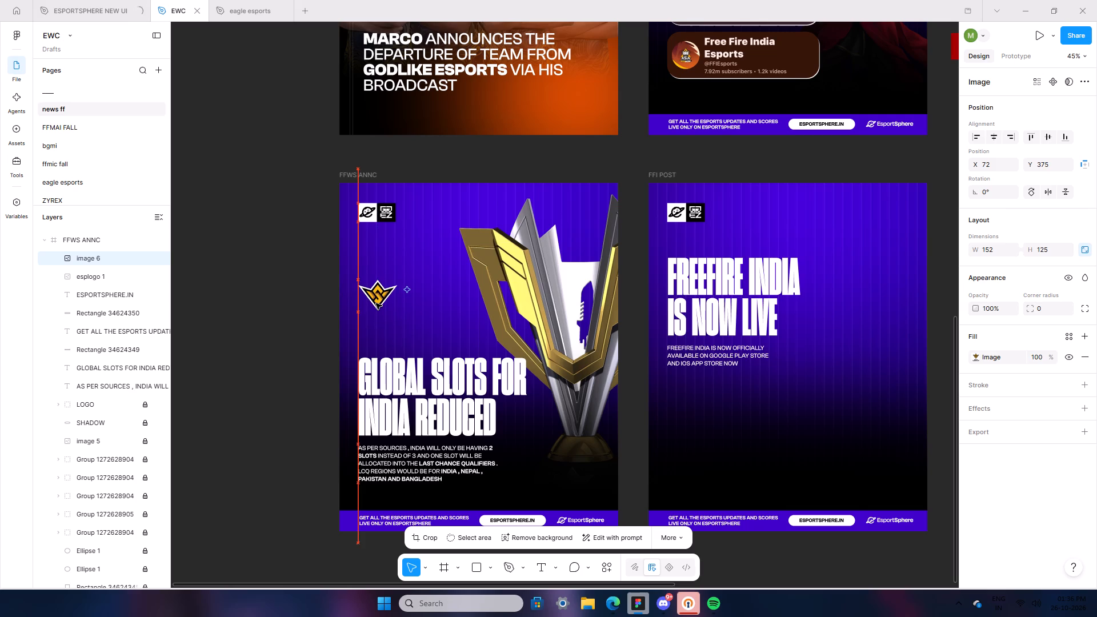
{"action": "left_click", "coordinate": [265, 351]}
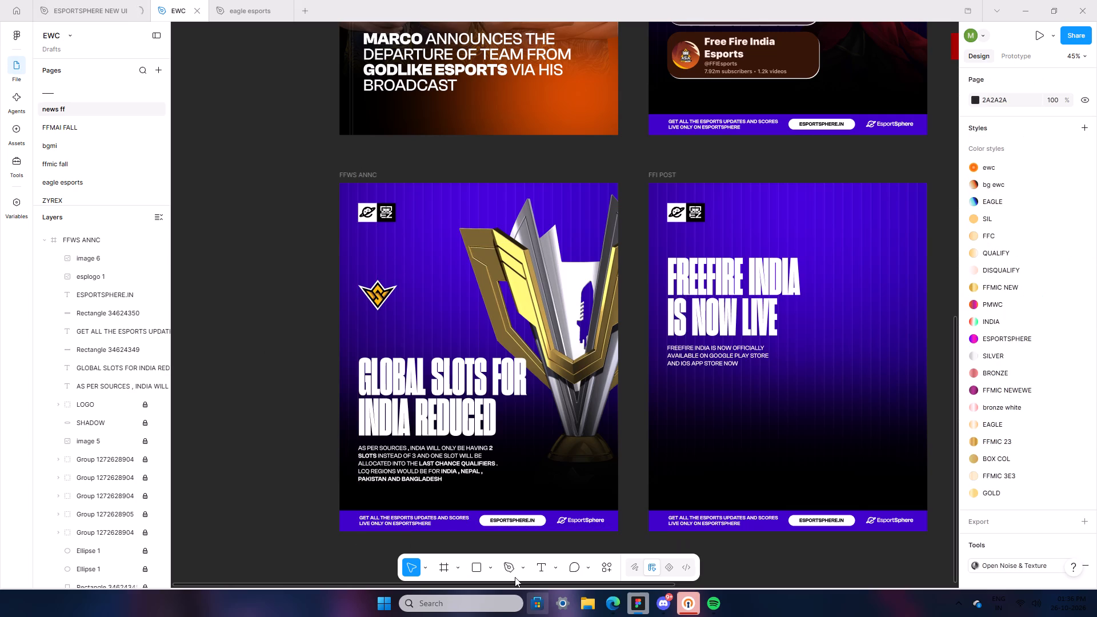
Draw a nearly vertical line about 121 px long just to the right of the emblem.
{"action": "left_click", "coordinate": [491, 563]}
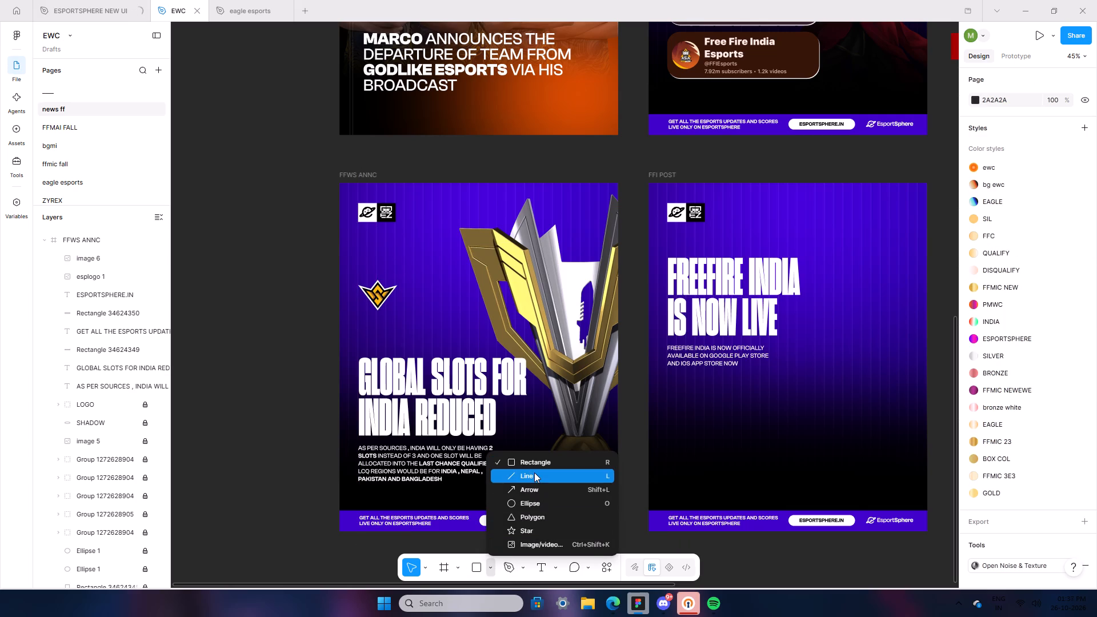
{"action": "left_click", "coordinate": [534, 472]}
{"action": "left_click_drag", "start_coordinate": [409, 281], "coordinate": [406, 310]}
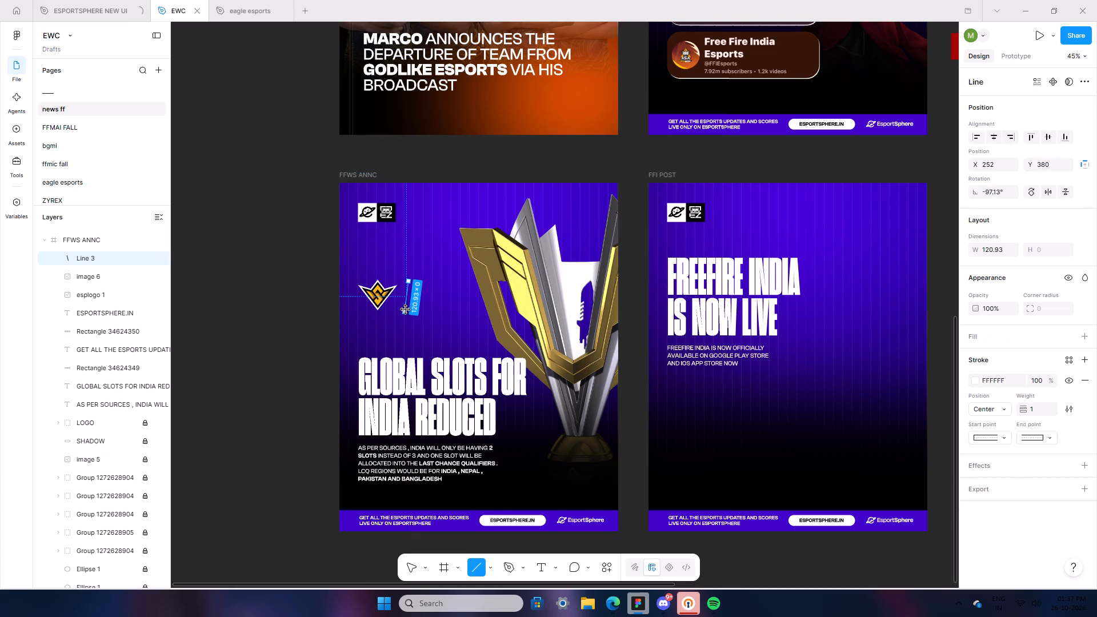
Set the new line's stroke weight to 2 and add a D9D9D9 fill.
{"action": "left_click", "coordinate": [1035, 408]}
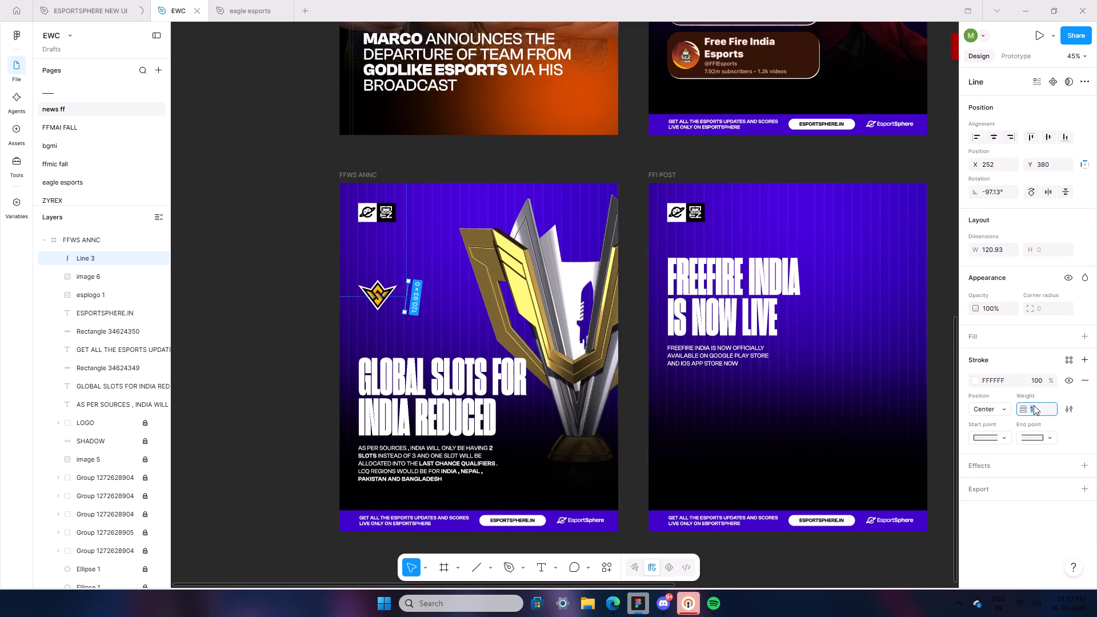
{"action": "key", "text": "2"}
{"action": "left_click", "coordinate": [1030, 336]}
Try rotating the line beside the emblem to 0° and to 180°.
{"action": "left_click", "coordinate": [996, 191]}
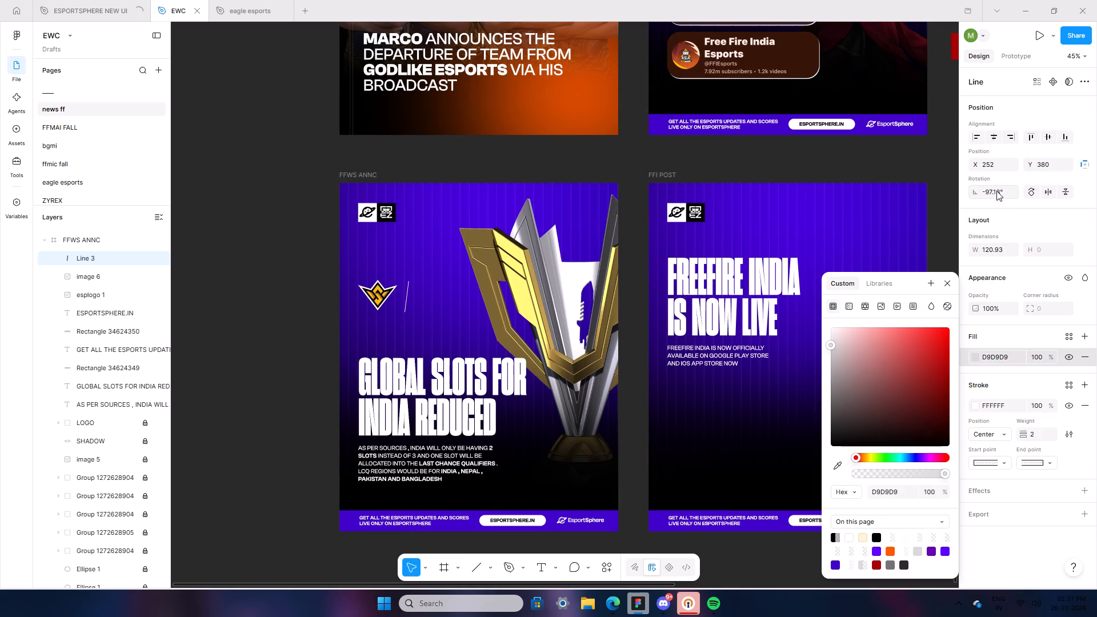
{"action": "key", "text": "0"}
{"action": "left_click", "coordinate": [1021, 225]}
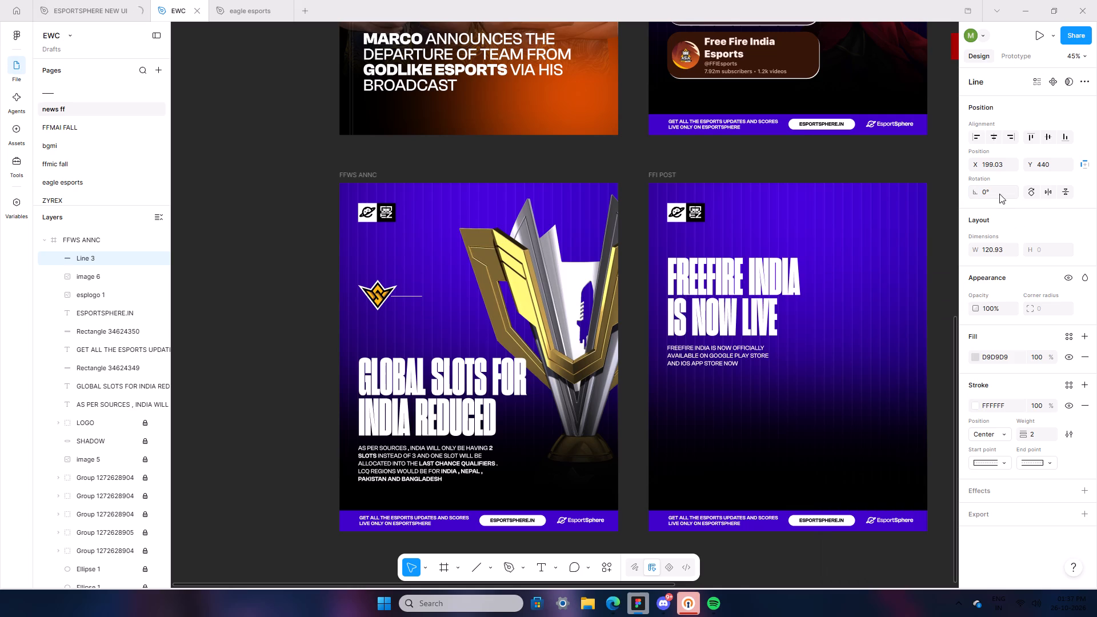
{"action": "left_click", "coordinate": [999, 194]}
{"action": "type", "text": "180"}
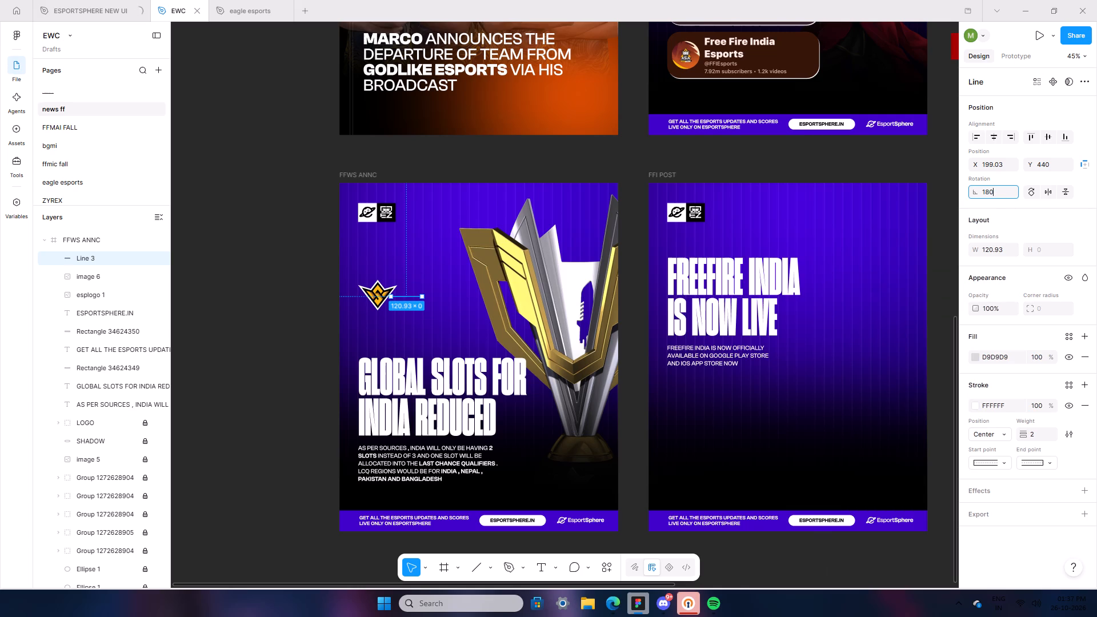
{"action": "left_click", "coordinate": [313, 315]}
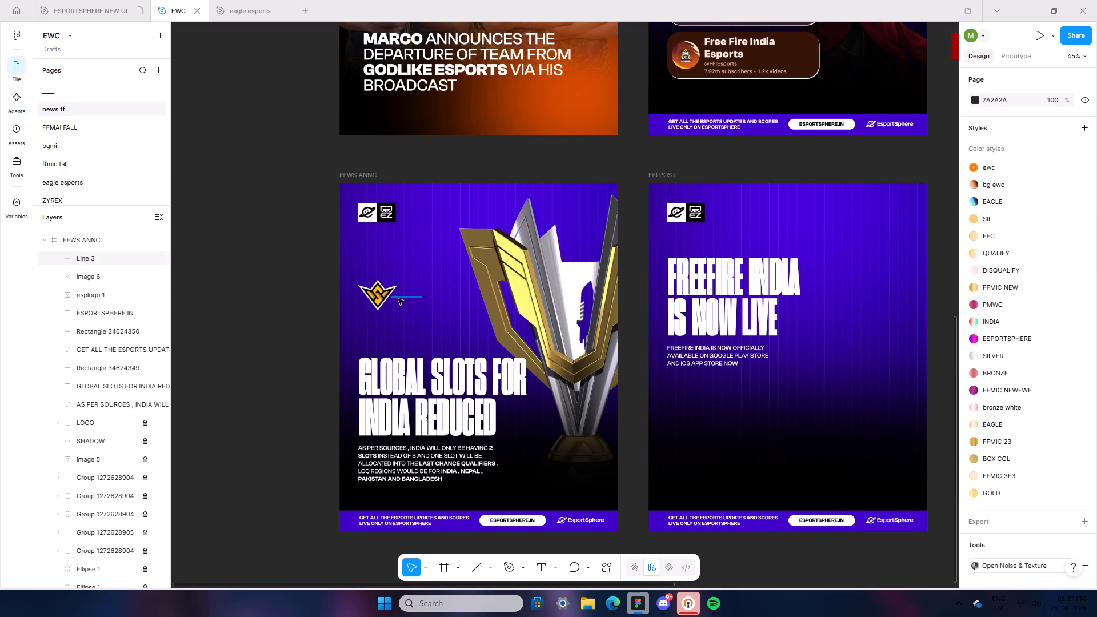
Set the rotation of the line beside the emblem to 90° and clear the selection.
{"action": "left_click", "coordinate": [397, 297]}
{"action": "left_click", "coordinate": [1004, 189]}
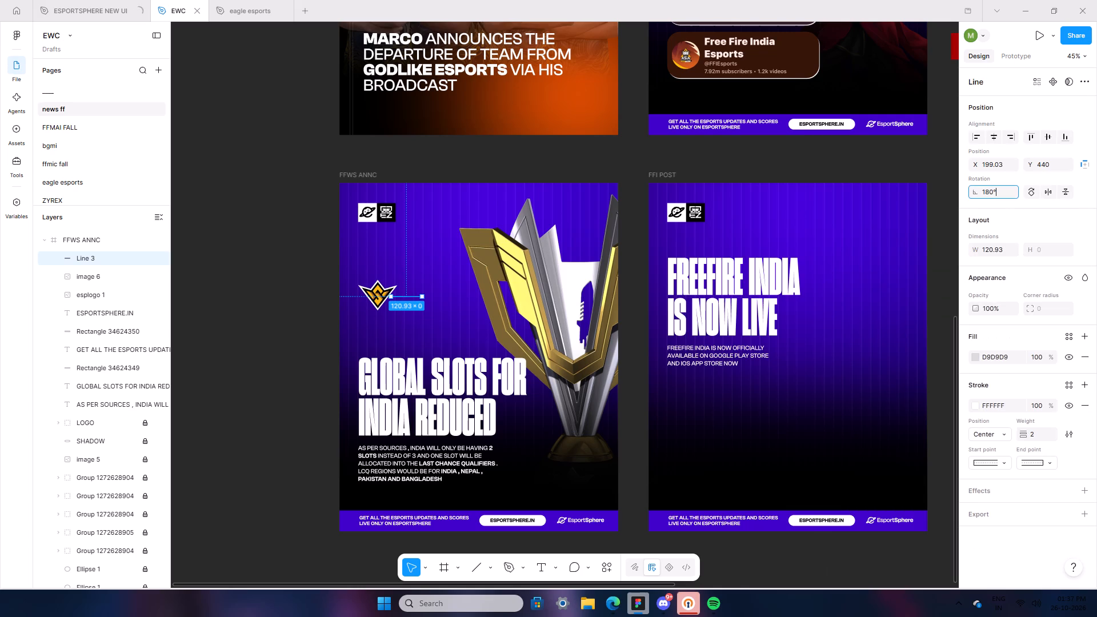
{"action": "type", "text": "90"}
{"action": "left_click", "coordinate": [1036, 211]}
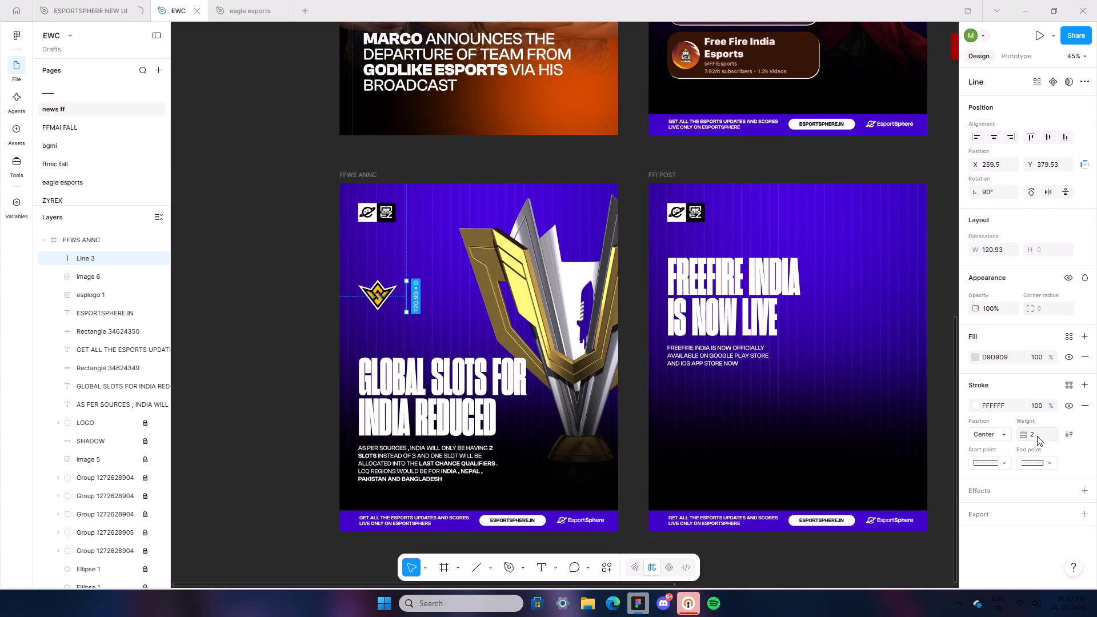
{"action": "left_click", "coordinate": [299, 311]}
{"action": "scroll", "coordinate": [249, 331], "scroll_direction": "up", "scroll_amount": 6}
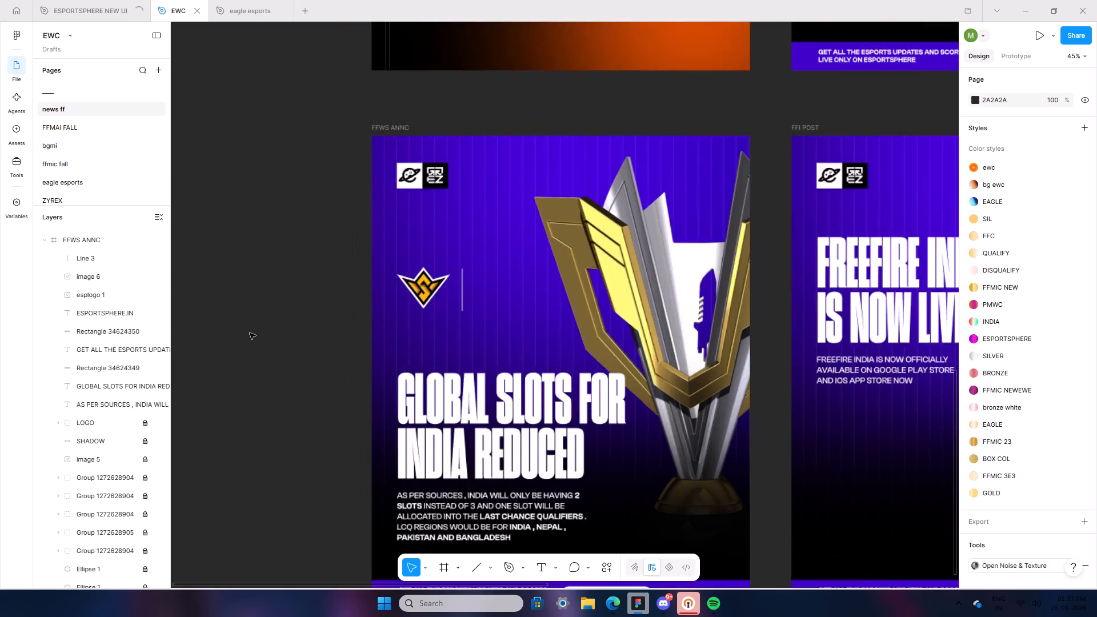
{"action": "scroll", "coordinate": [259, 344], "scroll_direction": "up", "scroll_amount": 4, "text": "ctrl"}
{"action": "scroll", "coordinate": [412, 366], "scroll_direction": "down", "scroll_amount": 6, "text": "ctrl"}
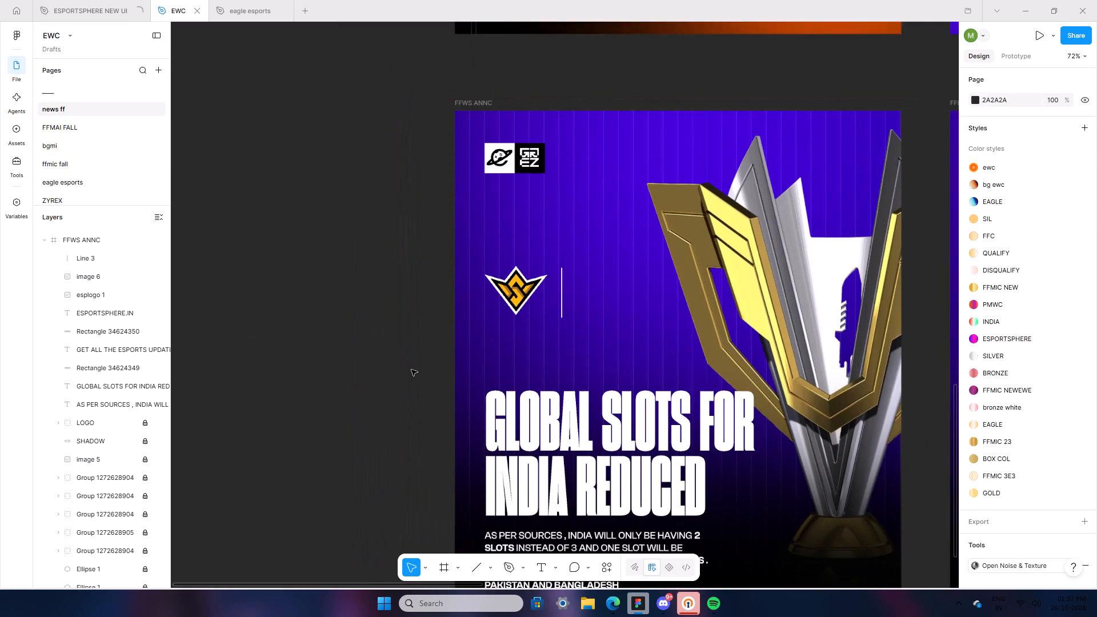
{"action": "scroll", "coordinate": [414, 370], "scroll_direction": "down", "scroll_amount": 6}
Switch to Microsoft Edge, search the web for EWC LOGO and show the image results.
{"action": "left_click", "coordinate": [601, 616]}
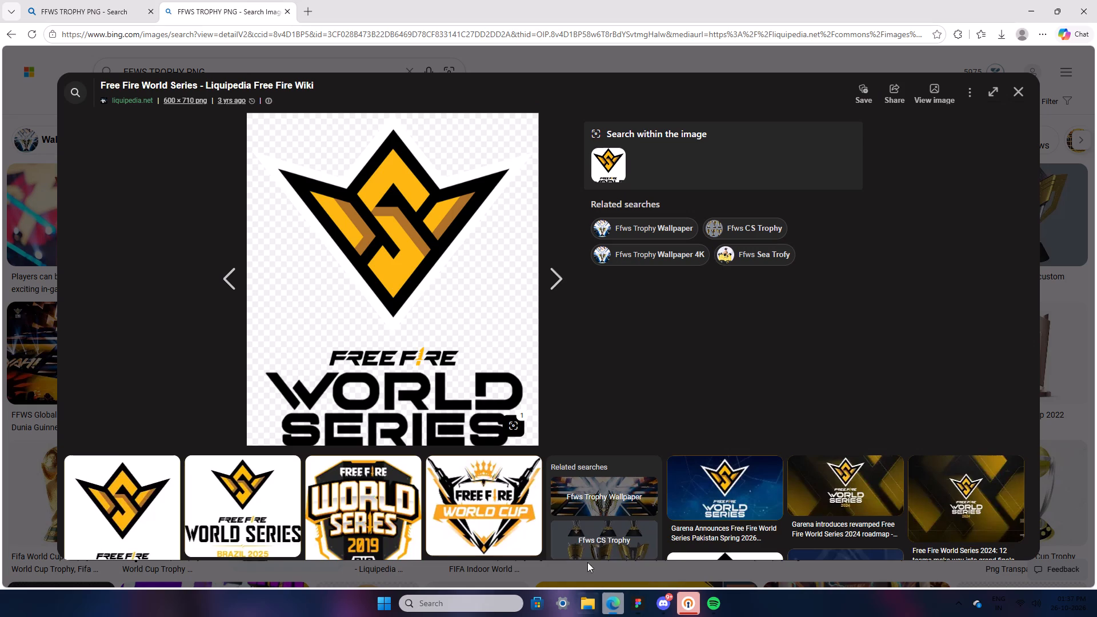
{"action": "left_click", "coordinate": [135, 41]}
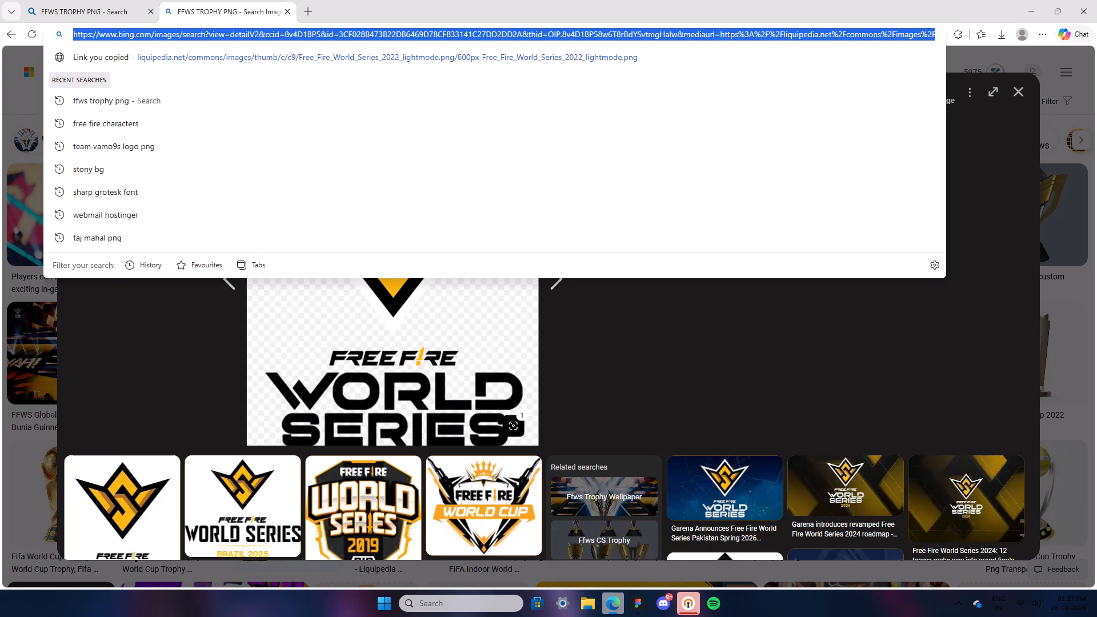
{"action": "type", "text": "EWC LOGO"}
{"action": "key", "text": "Return"}
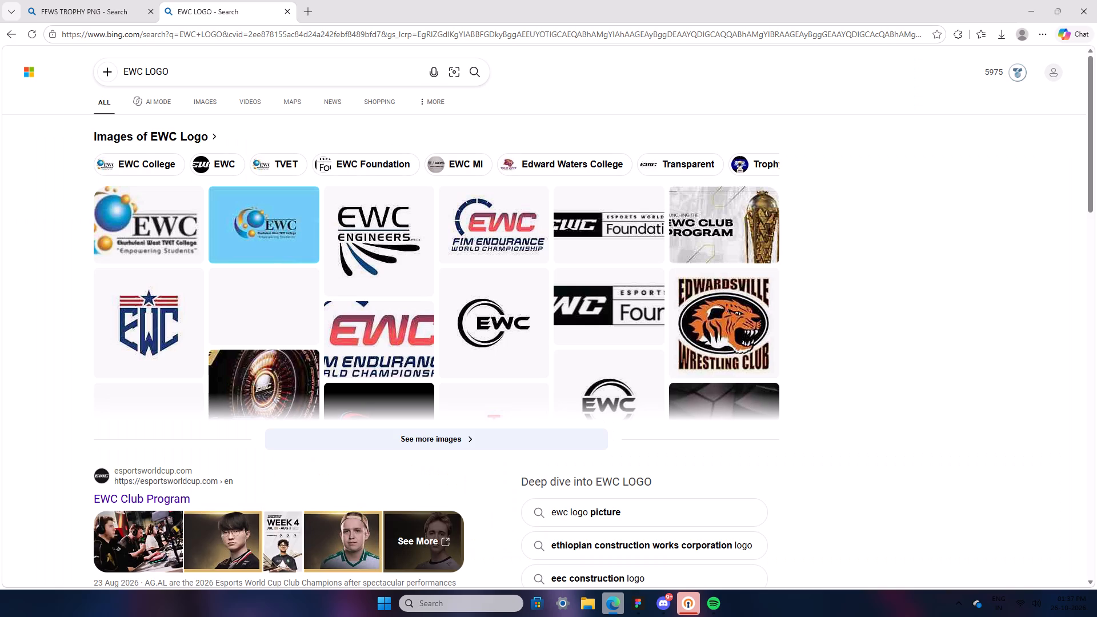
{"action": "left_click", "coordinate": [212, 99]}
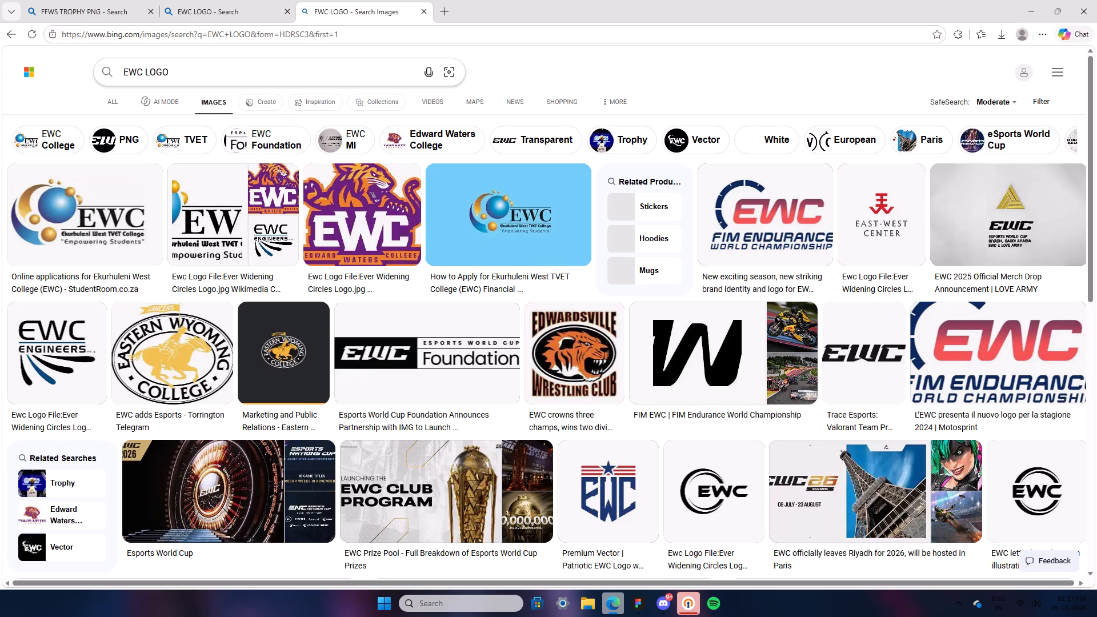
Open the white-on-black EWC logo from the transparent logo results and copy the image.
{"action": "left_click", "coordinate": [207, 76]}
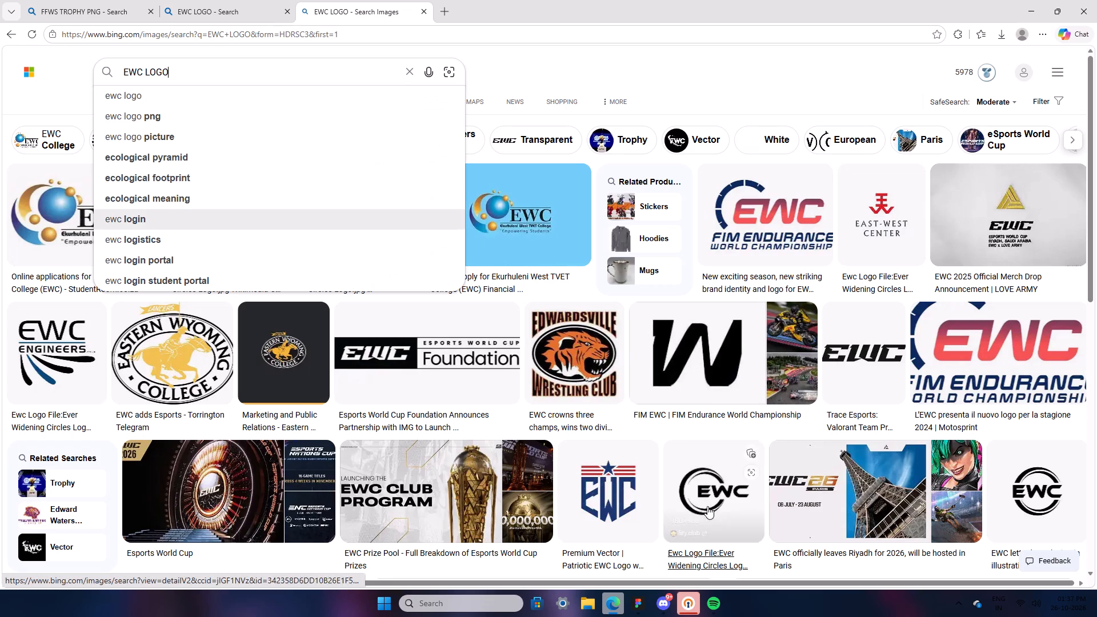
{"action": "scroll", "coordinate": [763, 478], "scroll_direction": "down", "scroll_amount": 4}
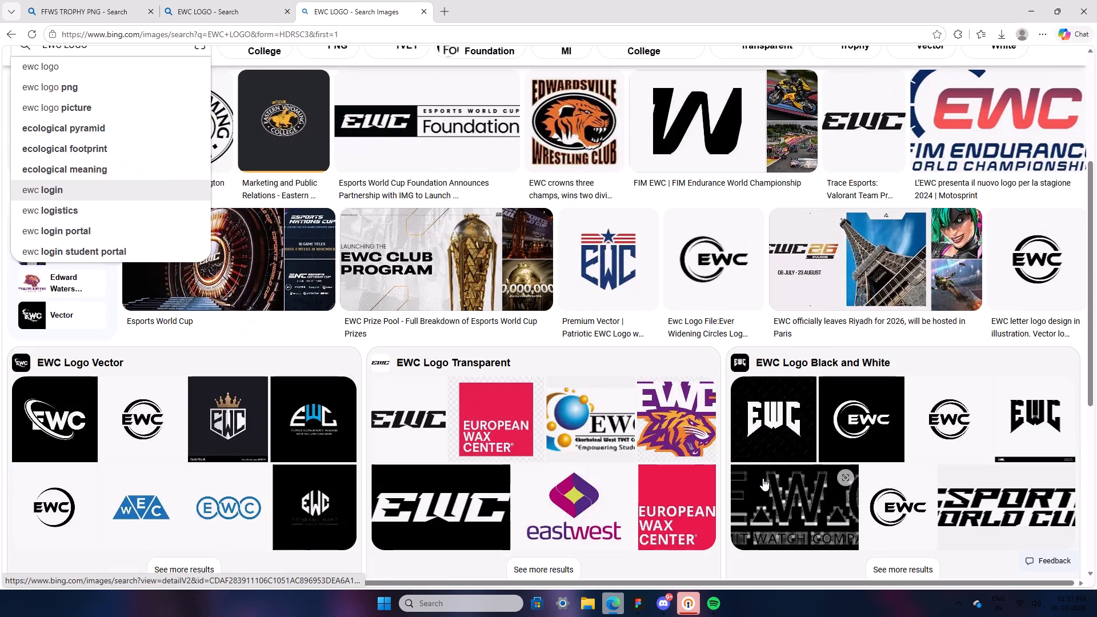
{"action": "left_click", "coordinate": [435, 520]}
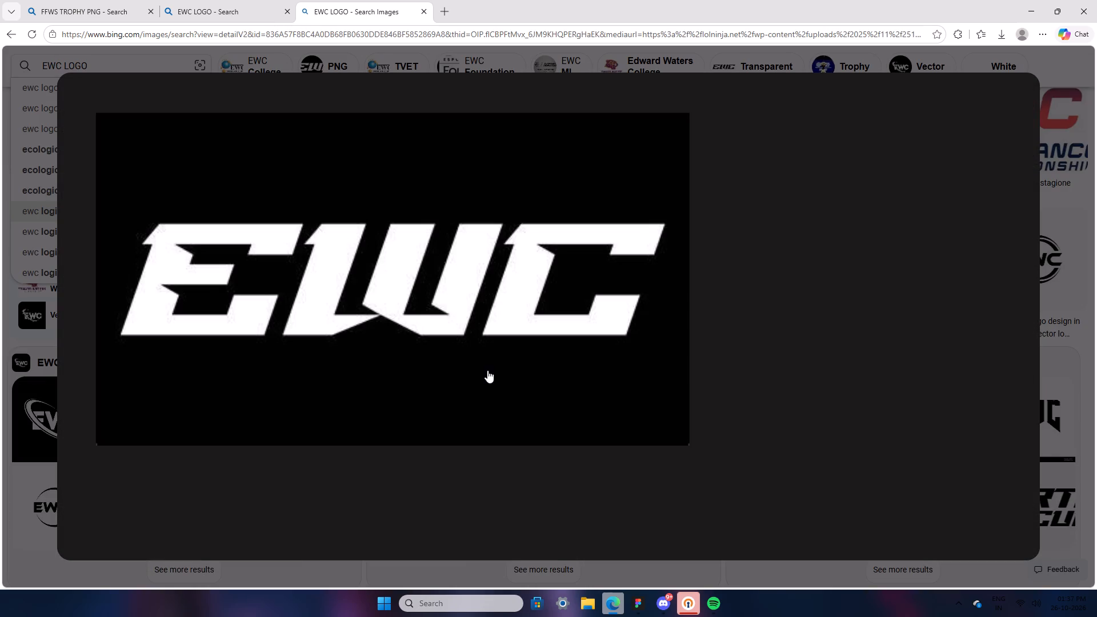
{"action": "right_click", "coordinate": [439, 315]}
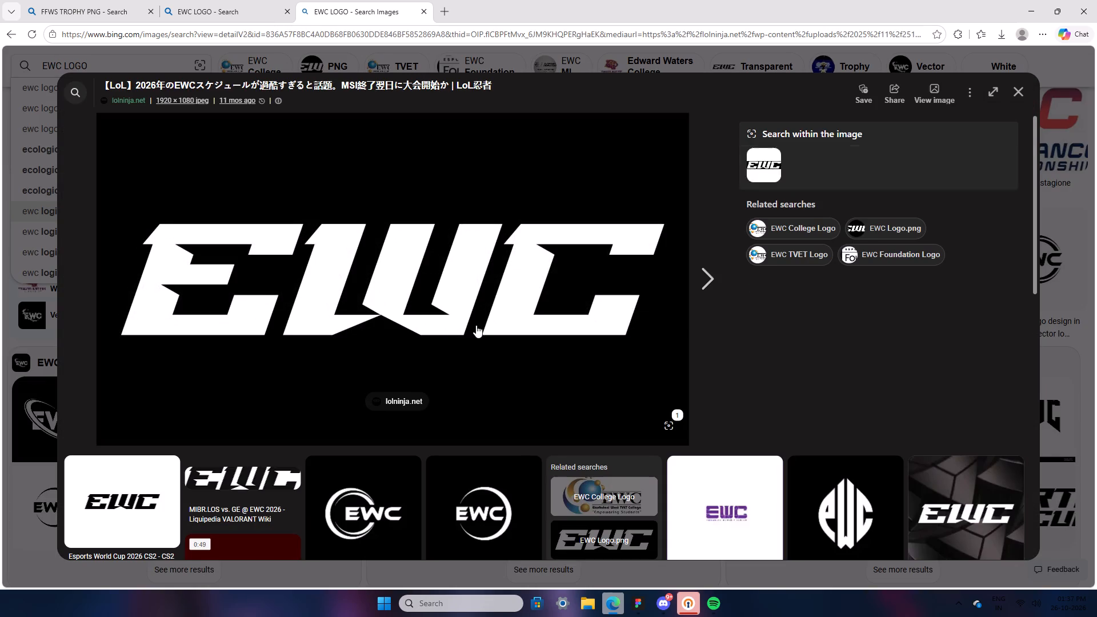
{"action": "left_click", "coordinate": [522, 367]}
Switch to Figma, paste the EWC logo beside the FFWS ANNC post and scale it down to about 430 × 242.
{"action": "left_click", "coordinate": [627, 595]}
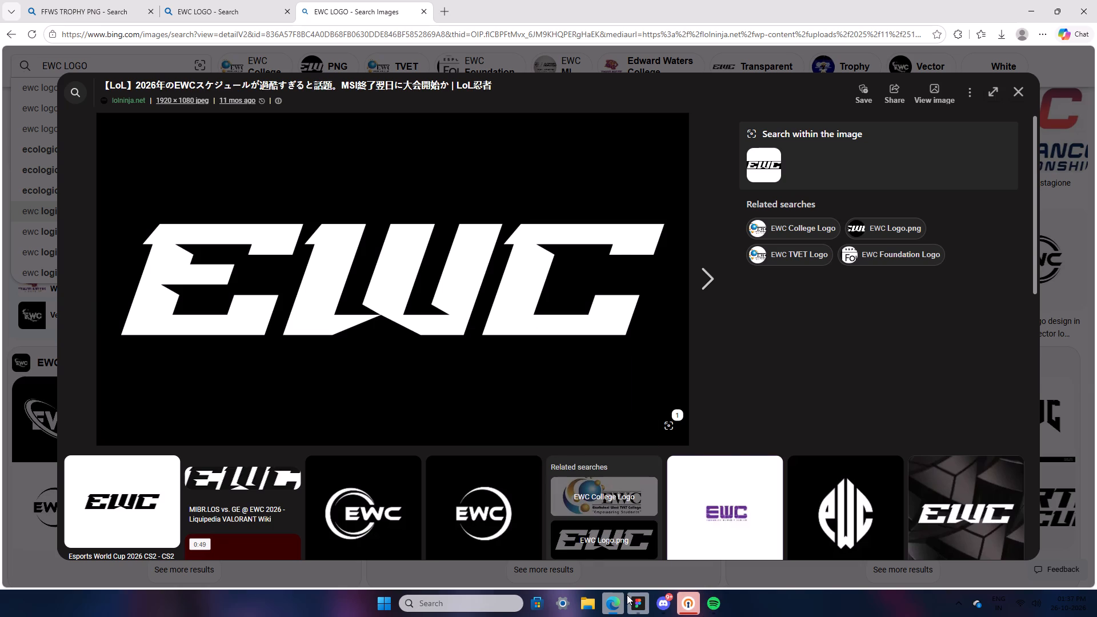
{"action": "right_click", "coordinate": [235, 196]}
{"action": "left_click", "coordinate": [248, 200]}
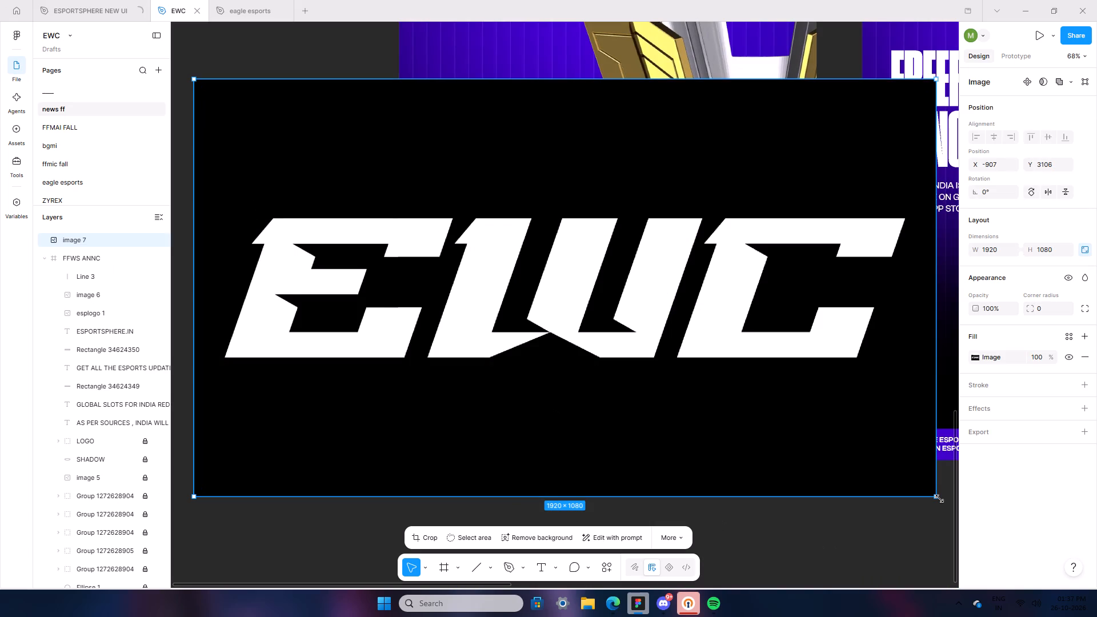
{"action": "left_click_drag", "start_coordinate": [939, 499], "coordinate": [332, 257]}
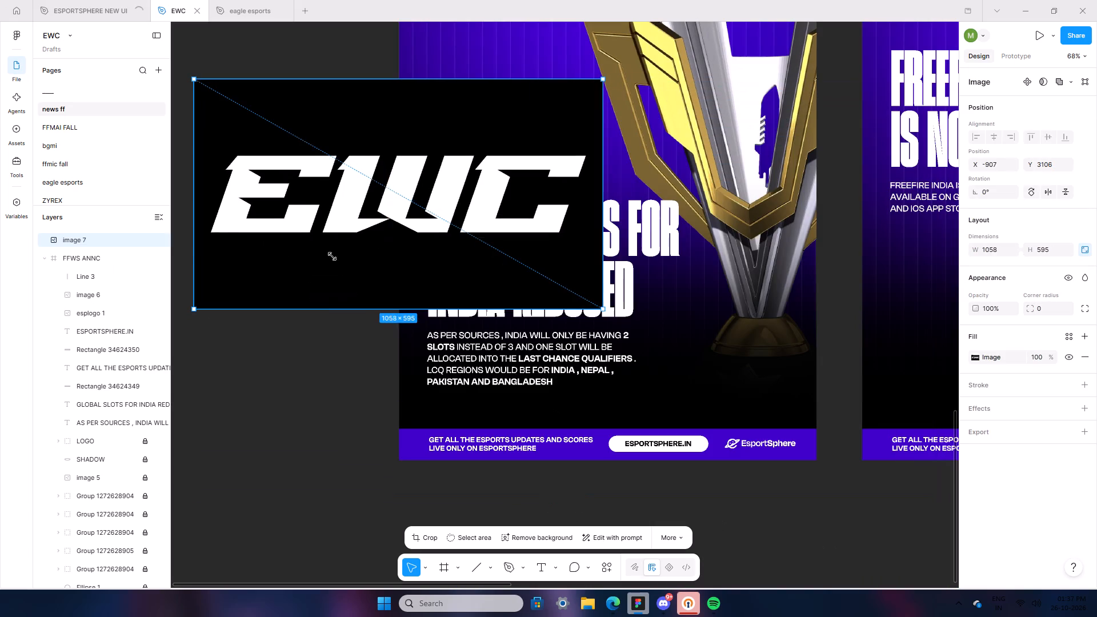
{"action": "left_click_drag", "start_coordinate": [332, 257], "coordinate": [253, 173]}
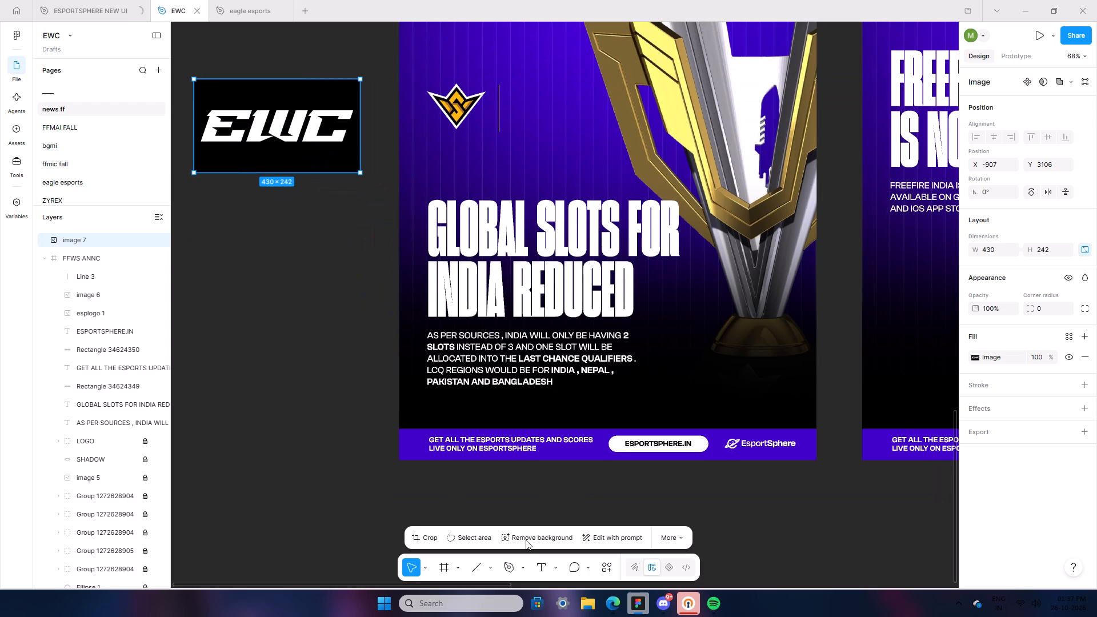
Remove the EWC logo's black background and scale the image down to about 230 × 129.
{"action": "left_click", "coordinate": [525, 536]}
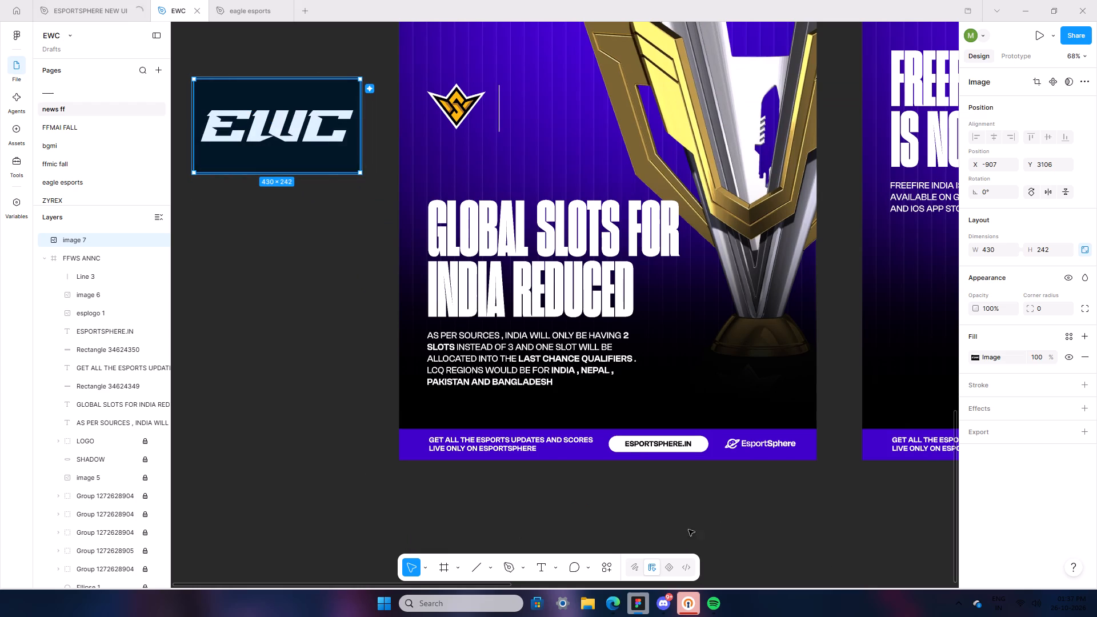
{"action": "scroll", "coordinate": [623, 518], "scroll_direction": "up", "scroll_amount": 5}
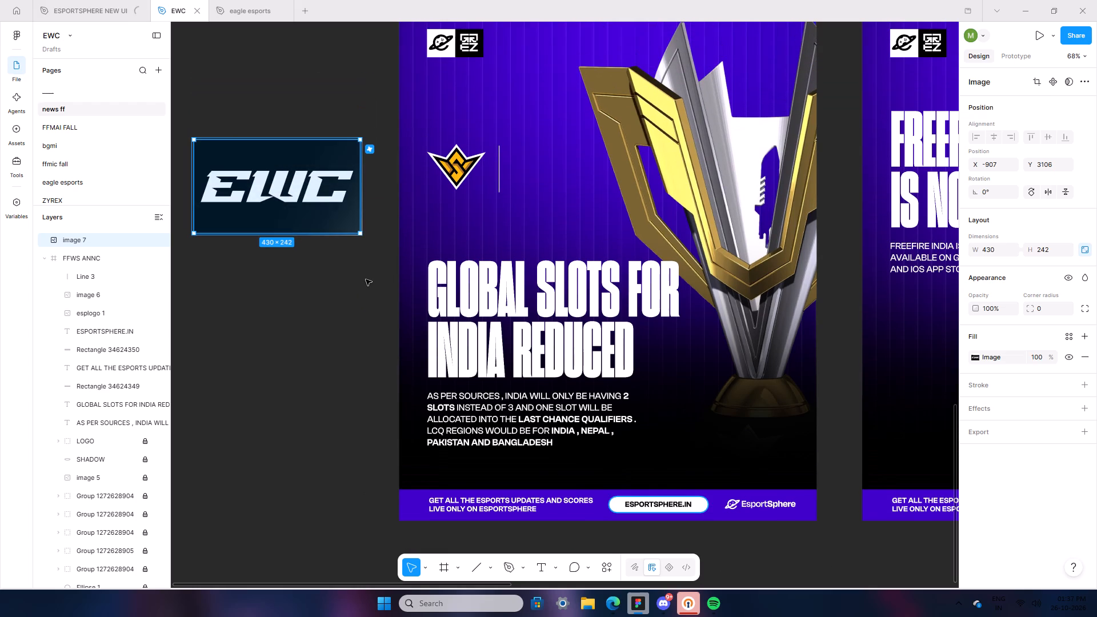
{"action": "left_click_drag", "start_coordinate": [361, 233], "coordinate": [324, 198]}
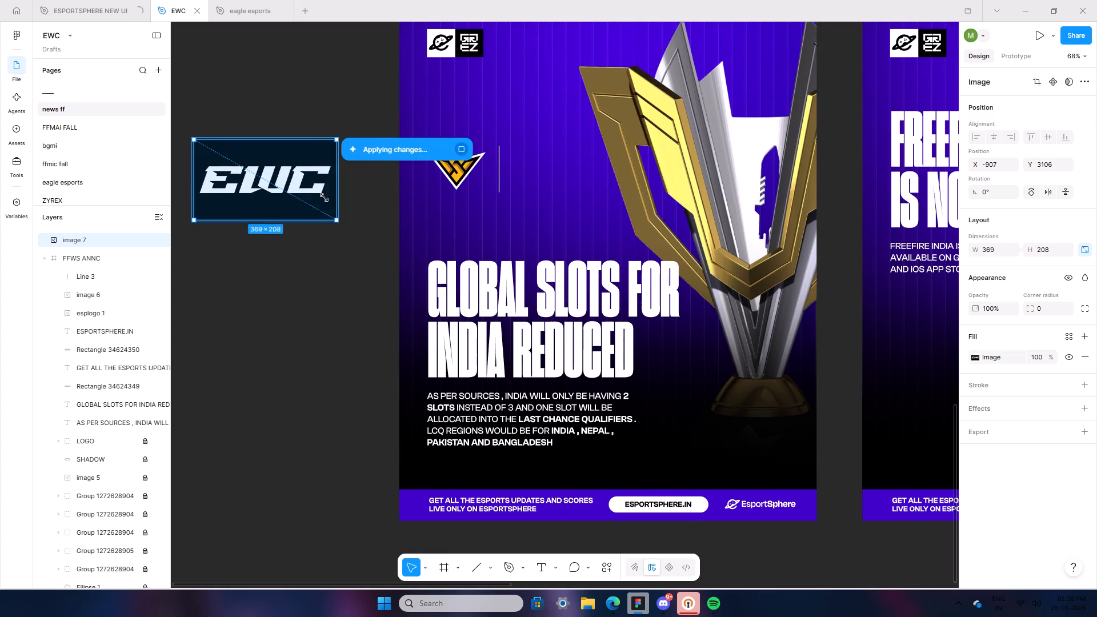
{"action": "left_click_drag", "start_coordinate": [324, 198], "coordinate": [283, 159]}
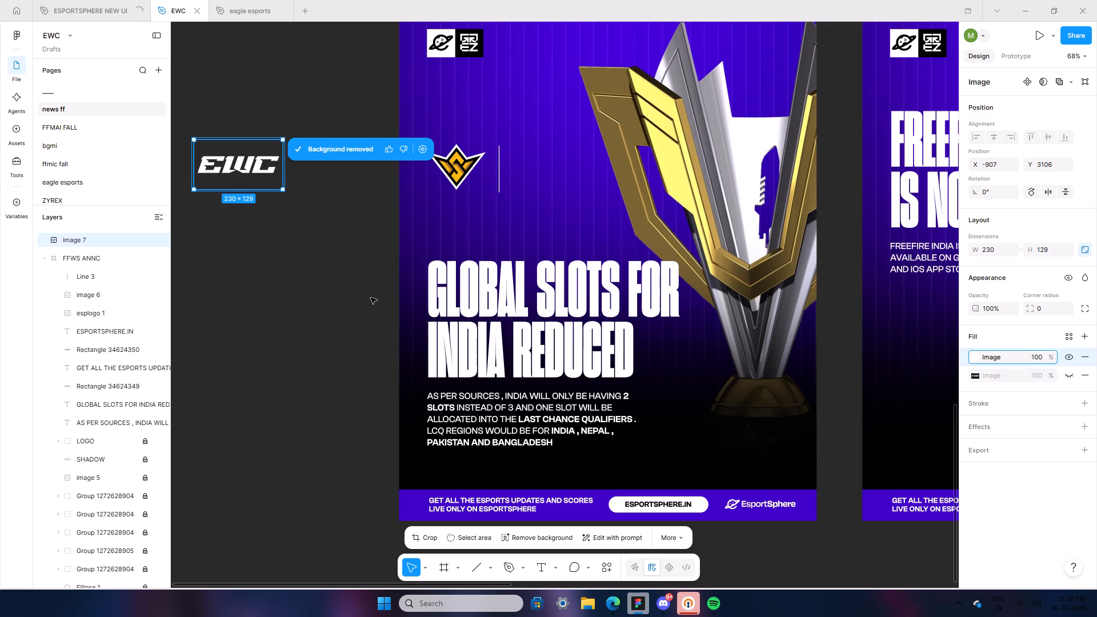
{"action": "left_click", "coordinate": [294, 236]}
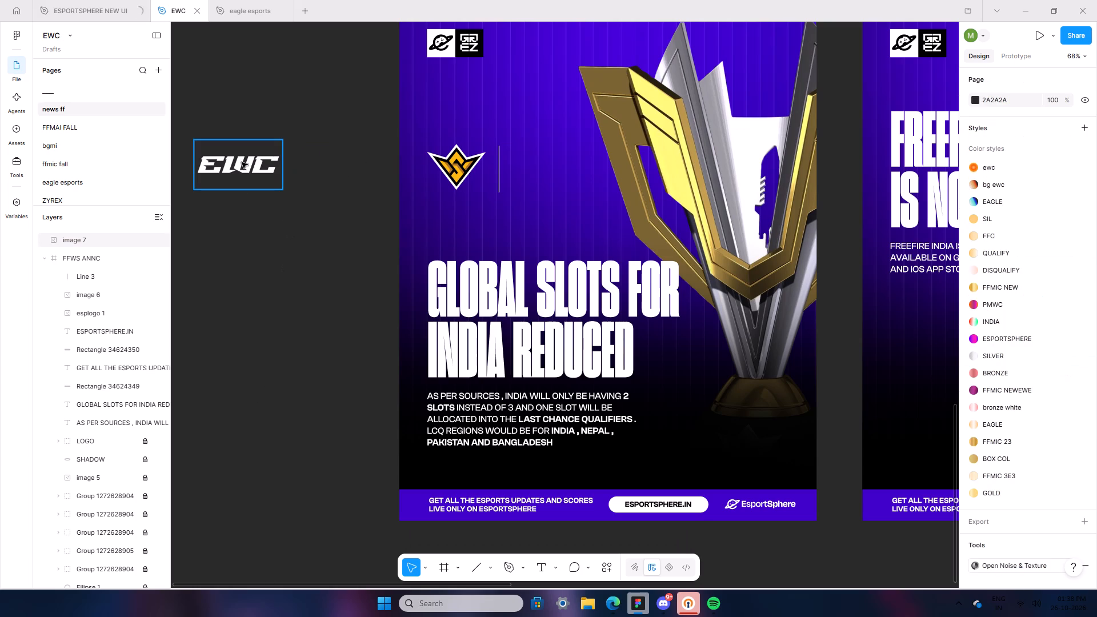
Scale the EWC logo to about 166 × 93 and place it right of the divider line at about X 306, Y 393.
{"action": "left_click", "coordinate": [242, 162]}
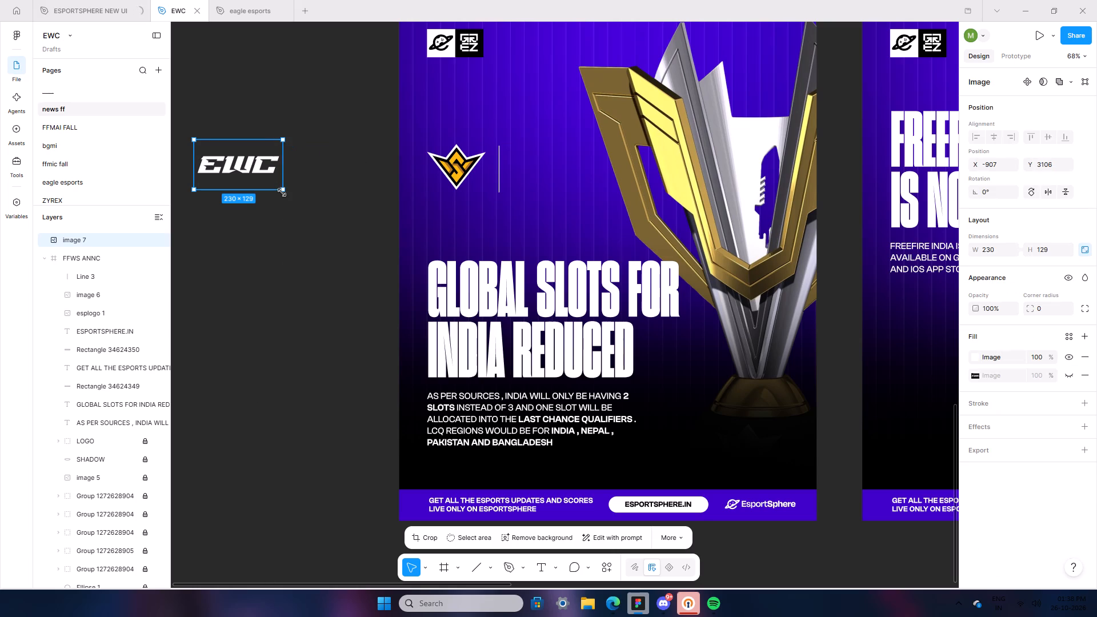
{"action": "left_click_drag", "start_coordinate": [282, 193], "coordinate": [258, 172]}
{"action": "left_click_drag", "start_coordinate": [237, 159], "coordinate": [561, 169]}
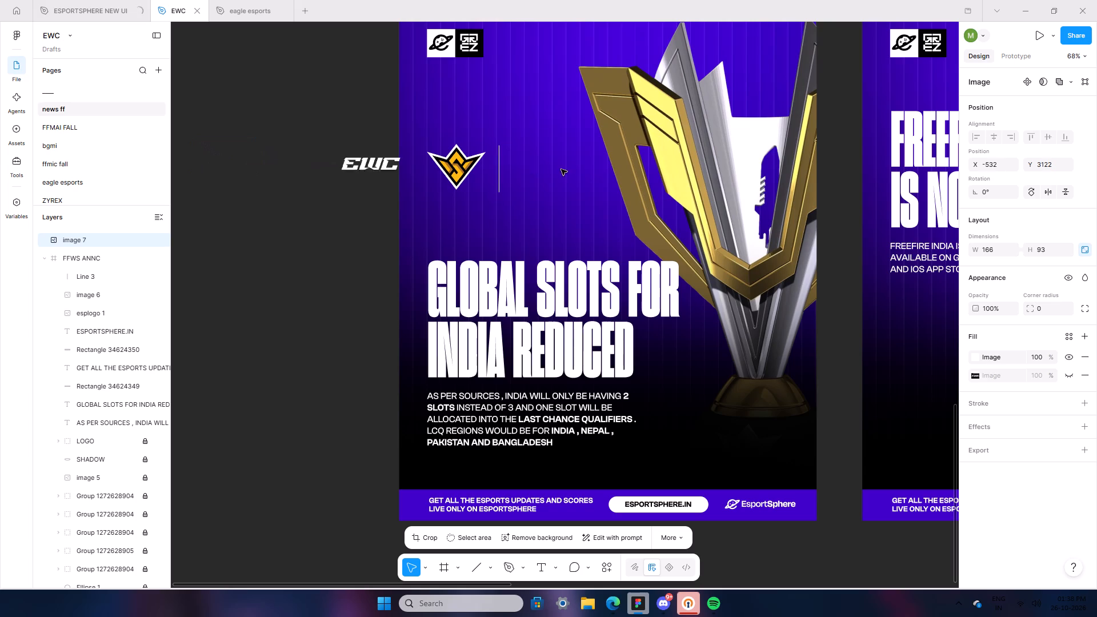
{"action": "left_click_drag", "start_coordinate": [561, 169], "coordinate": [562, 166]}
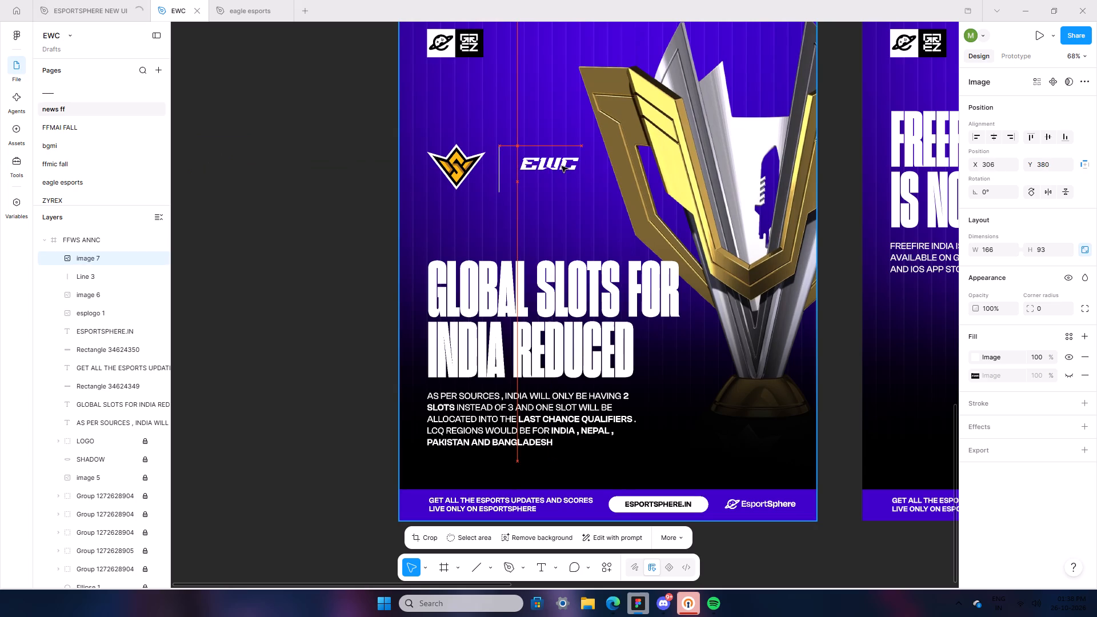
{"action": "left_click_drag", "start_coordinate": [562, 166], "coordinate": [562, 171]}
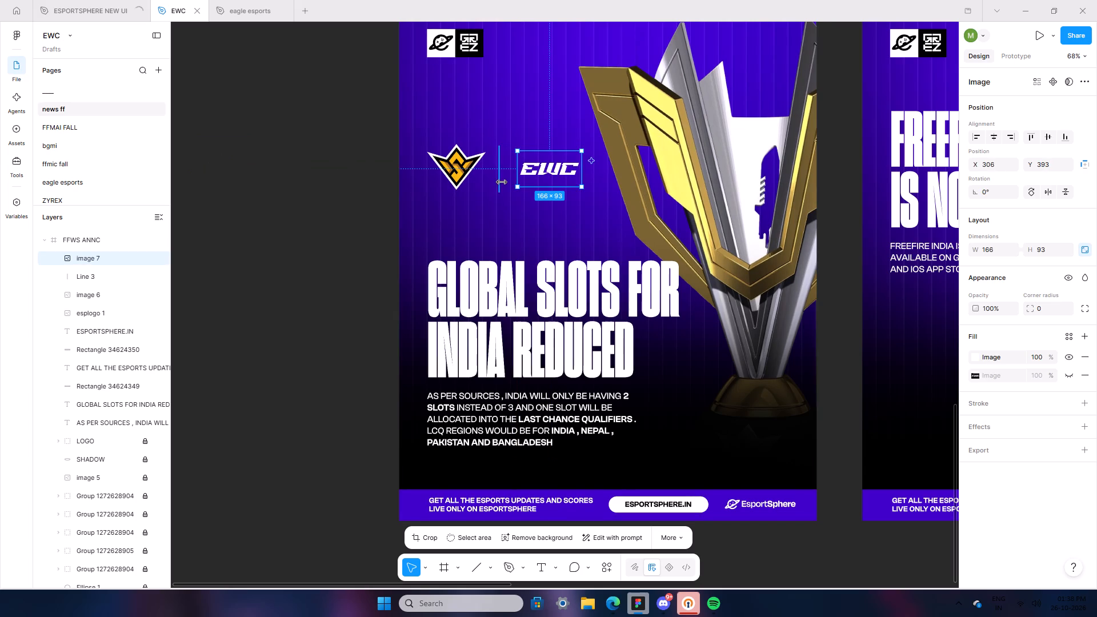
{"action": "left_click", "coordinate": [332, 191]}
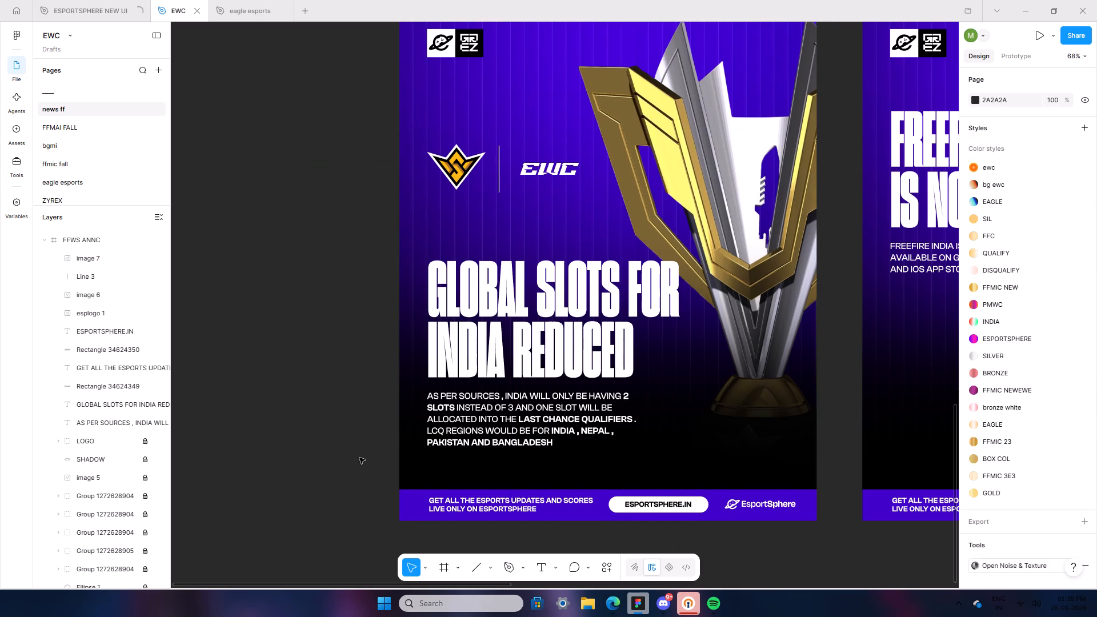
Shorten the divider line beside the emblem to about 77.5 and set its rotation to 90°.
{"action": "left_click", "coordinate": [501, 183]}
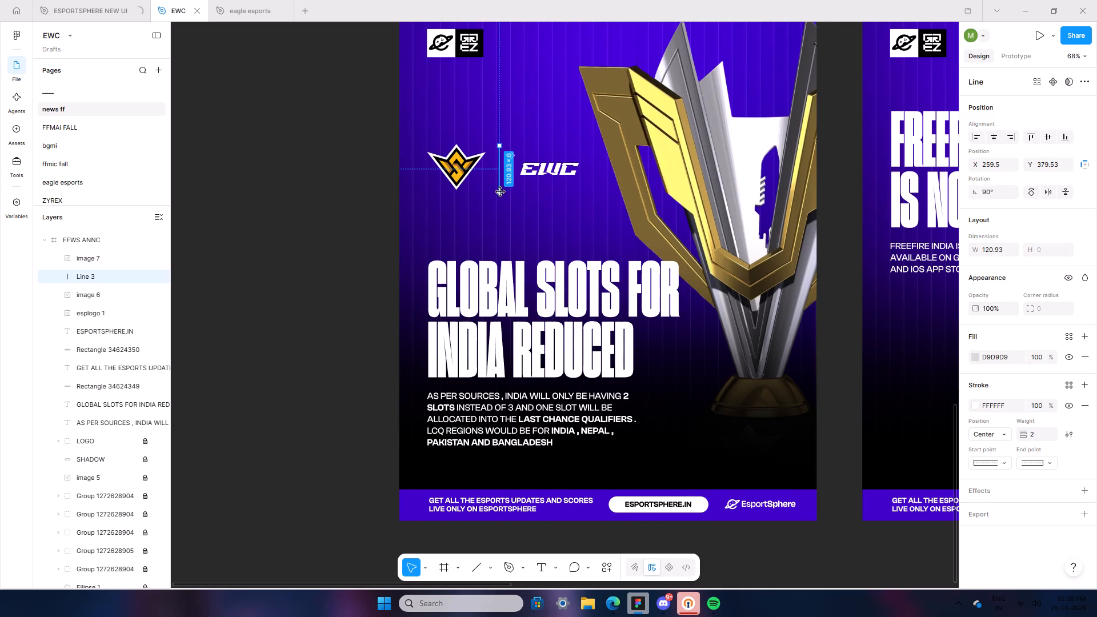
{"action": "left_click_drag", "start_coordinate": [501, 192], "coordinate": [501, 175]}
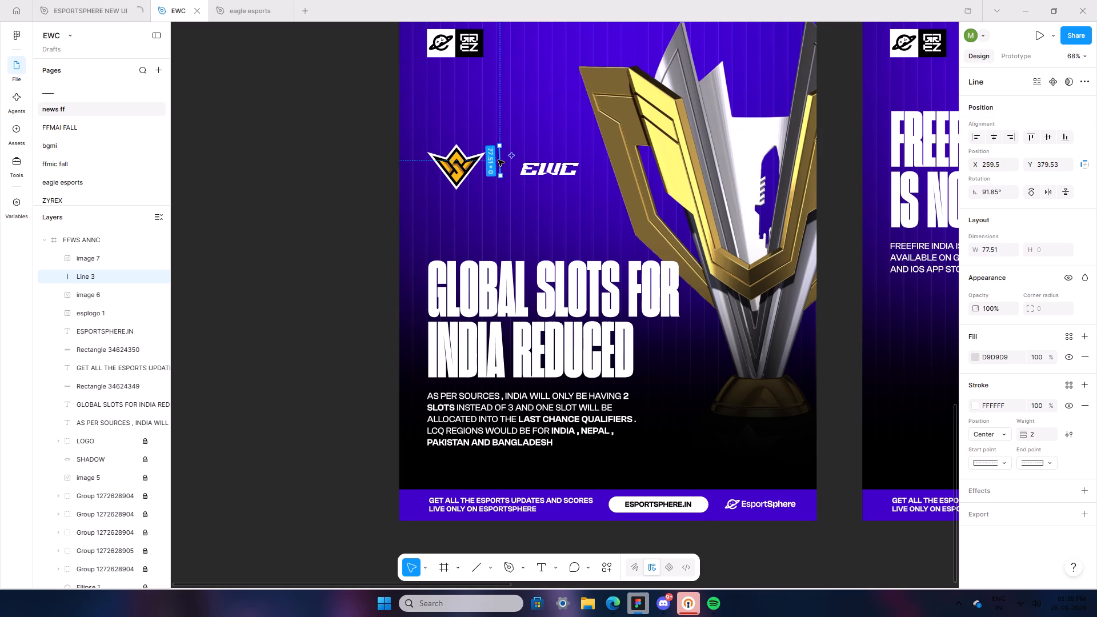
{"action": "left_click", "coordinate": [1004, 187]}
{"action": "type", "text": "90"}
{"action": "left_click", "coordinate": [291, 226]}
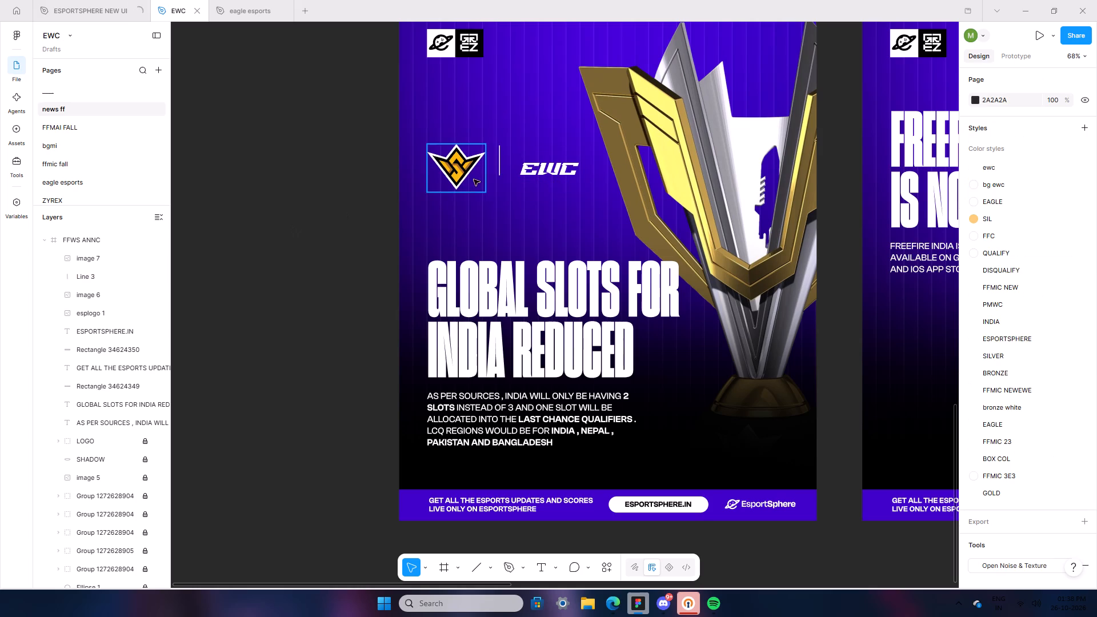
Move the shortened divider line down between the emblem and the EWC logo, to X 261, Y 393.
{"action": "left_click", "coordinate": [498, 165]}
{"action": "left_click_drag", "start_coordinate": [498, 165], "coordinate": [498, 171]}
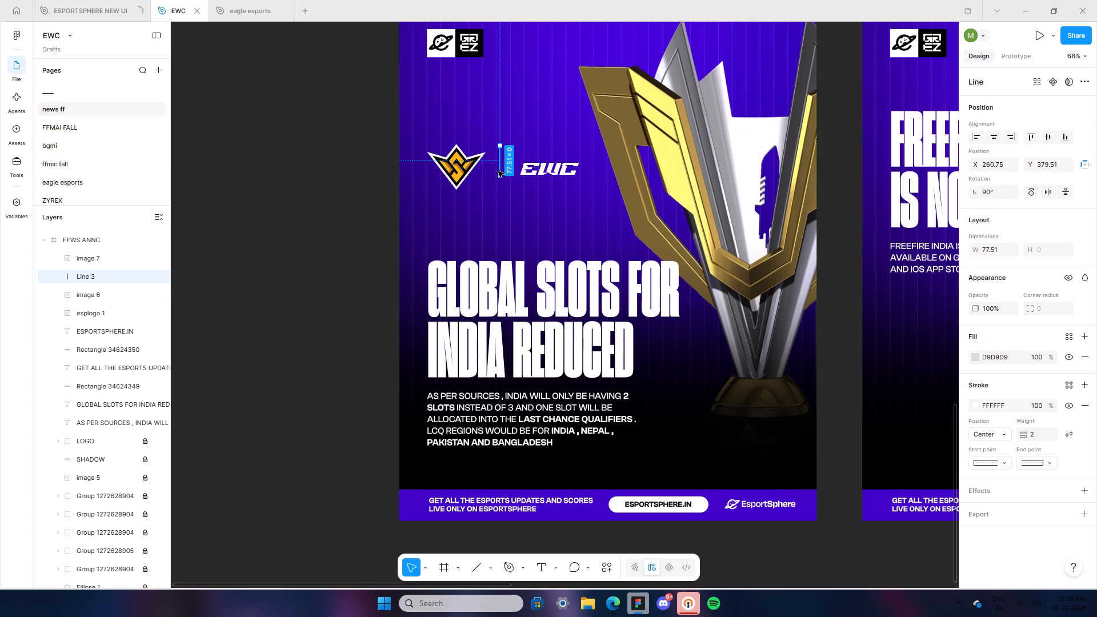
{"action": "left_click_drag", "start_coordinate": [498, 171], "coordinate": [498, 173]}
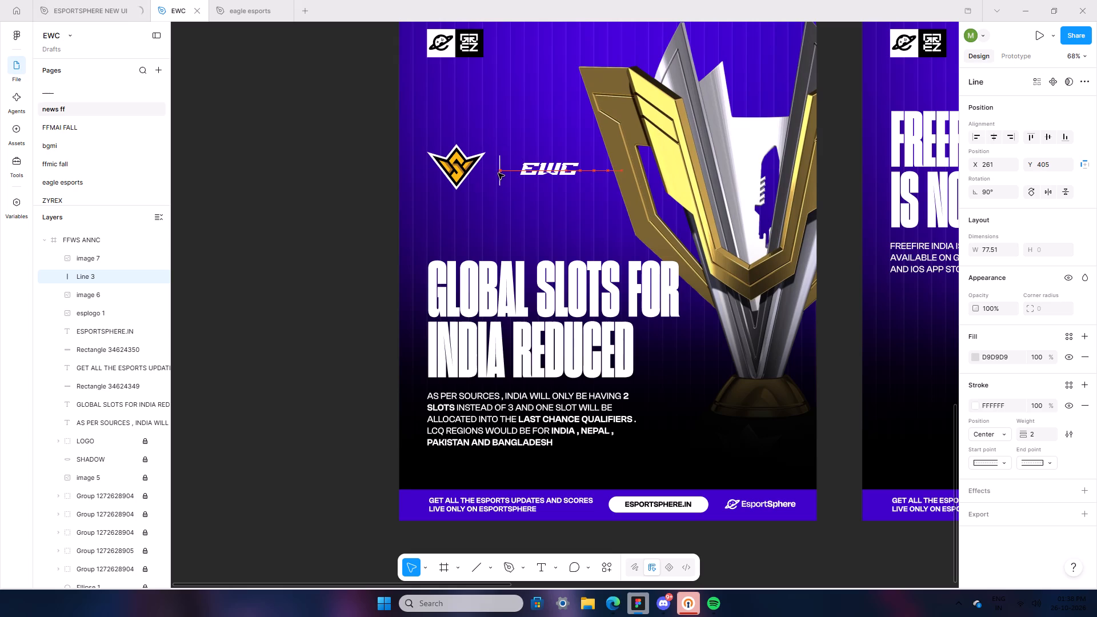
{"action": "left_click_drag", "start_coordinate": [498, 173], "coordinate": [498, 171]}
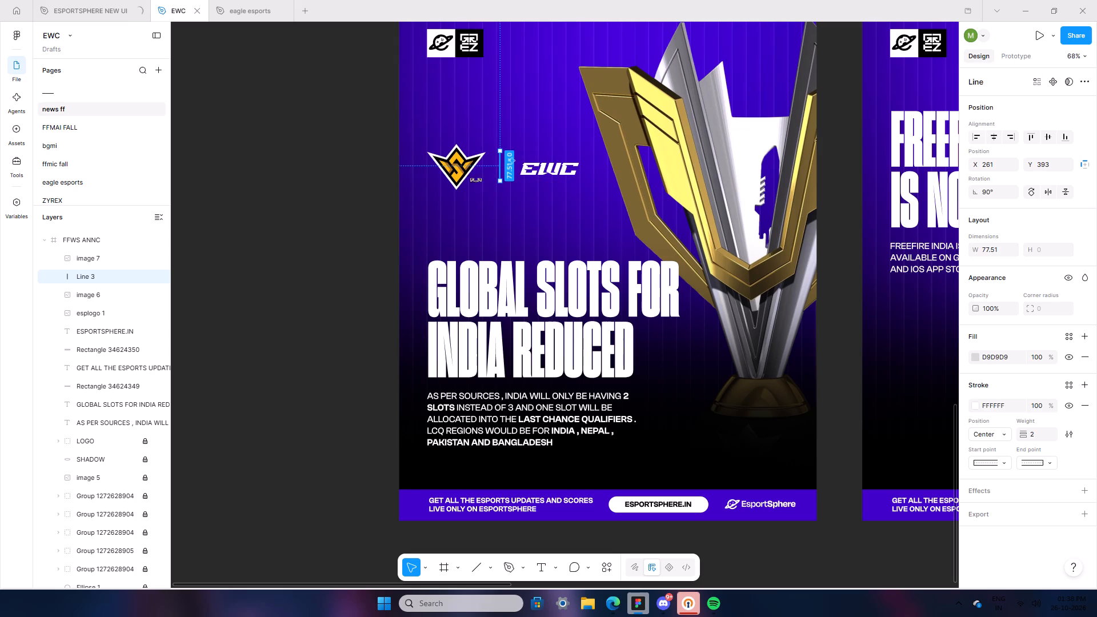
{"action": "left_click", "coordinate": [346, 201]}
Nudge the EWC logo up and slightly left to X 304, Y 384, in line with the divider.
{"action": "left_click", "coordinate": [545, 169]}
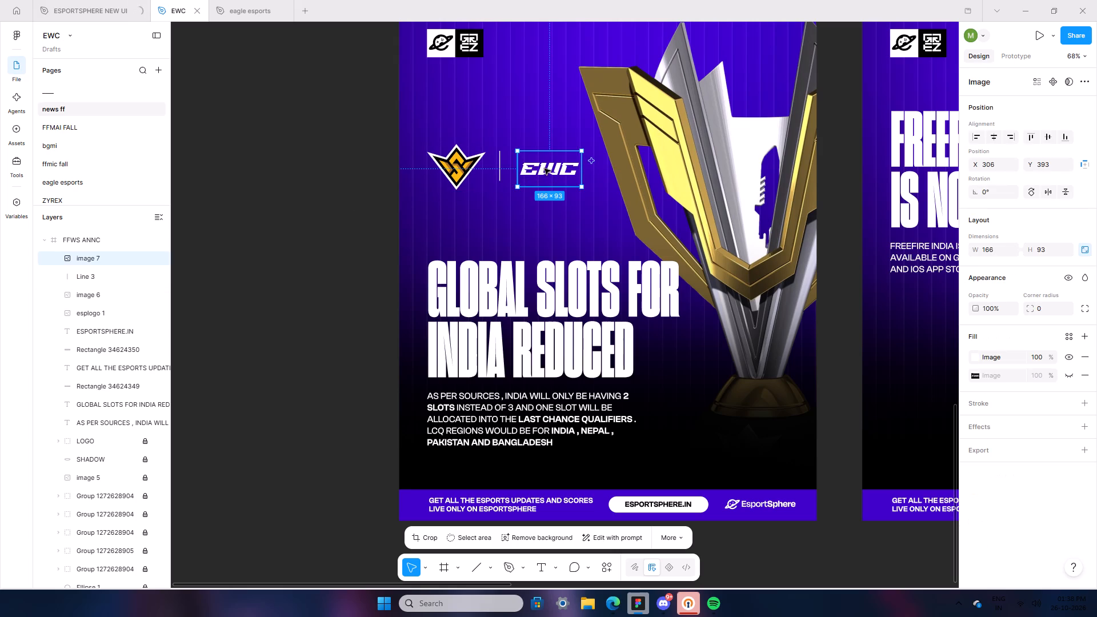
{"action": "key", "text": "Up"}
{"action": "key", "text": "Up"}
{"action": "key", "text": "Up"}
{"action": "key", "text": "Up"}
{"action": "key", "text": "Up"}
{"action": "key", "text": "Up"}
{"action": "key", "text": "Up"}
{"action": "key", "text": "Up"}
{"action": "key", "text": "Up"}
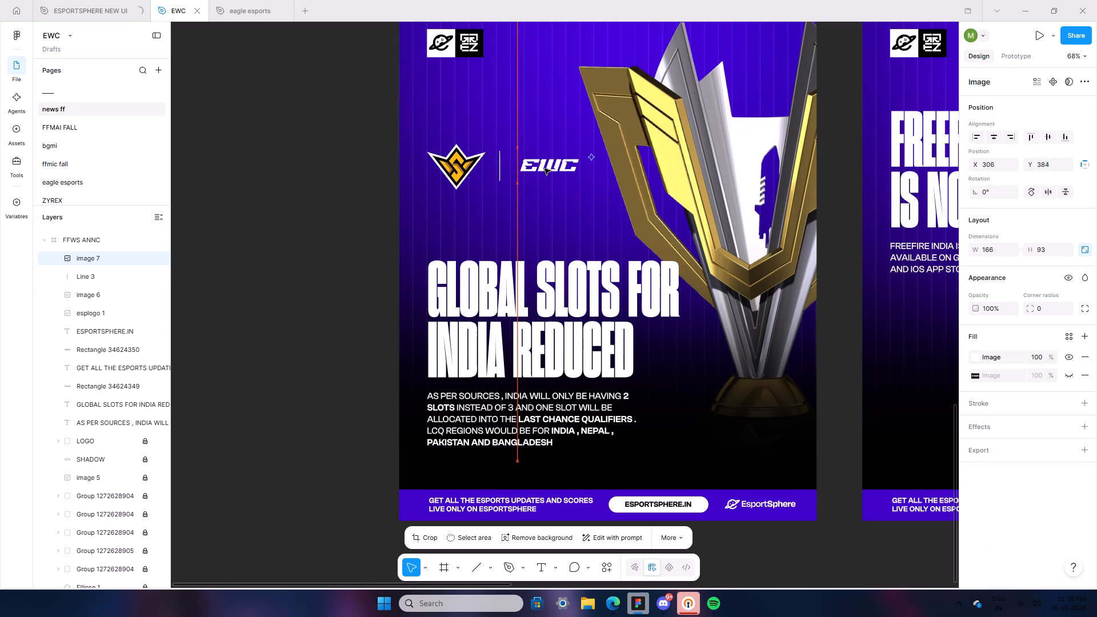
{"action": "key", "text": "Left"}
{"action": "key", "text": "Left"}
{"action": "left_click", "coordinate": [302, 230]}
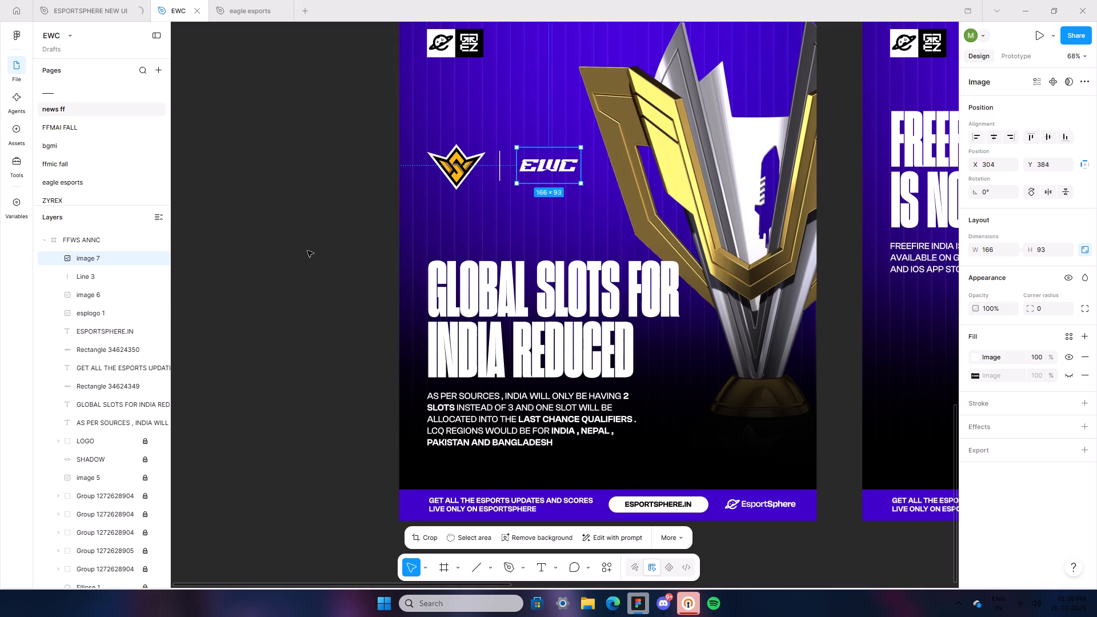
Move the "Global Slots for India Reduced" headline and its body paragraph together up toward the logo row.
{"action": "scroll", "coordinate": [357, 331], "scroll_direction": "down", "scroll_amount": 11, "text": "ctrl"}
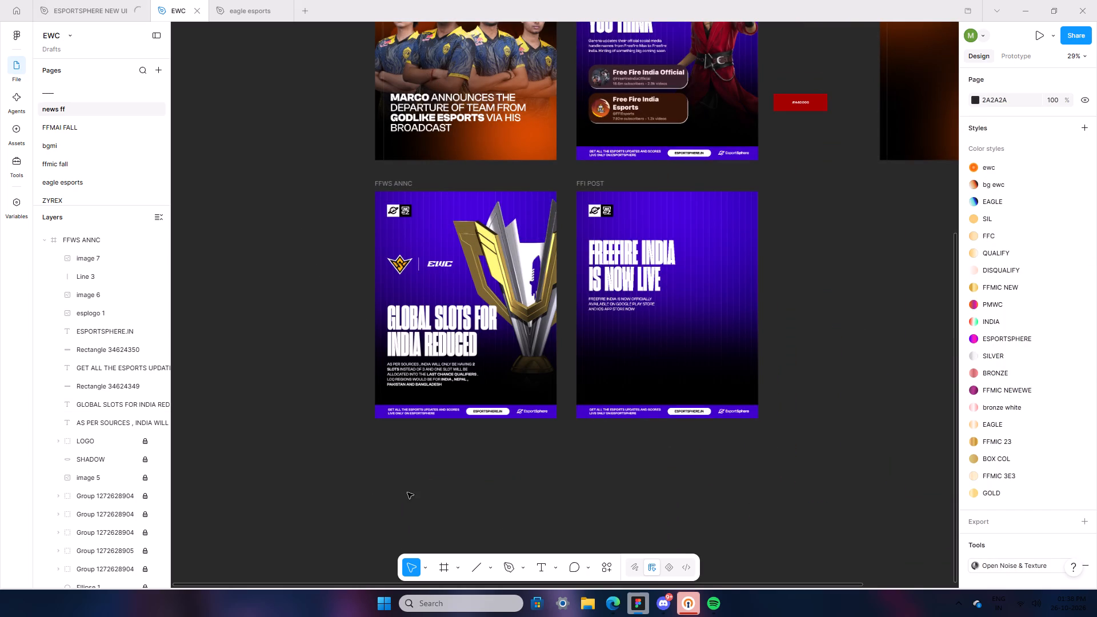
{"action": "left_click_drag", "start_coordinate": [362, 293], "coordinate": [501, 393]}
{"action": "key", "text": "Up"}
{"action": "key", "text": "Up"}
{"action": "key", "text": "Up"}
{"action": "key", "text": "Up"}
{"action": "key", "text": "Up"}
{"action": "key", "text": "Up"}
{"action": "key", "text": "Up"}
{"action": "key", "text": "Up"}
{"action": "key", "text": "Up"}
{"action": "key", "text": "Up"}
{"action": "key", "text": "Up"}
{"action": "key", "text": "Up"}
{"action": "key", "text": "Up"}
{"action": "key", "text": "Up"}
{"action": "key", "text": "Up"}
{"action": "key", "text": "Up"}
{"action": "key", "text": "Up"}
{"action": "key", "text": "Up"}
{"action": "key", "text": "Up"}
{"action": "key", "text": "Up"}
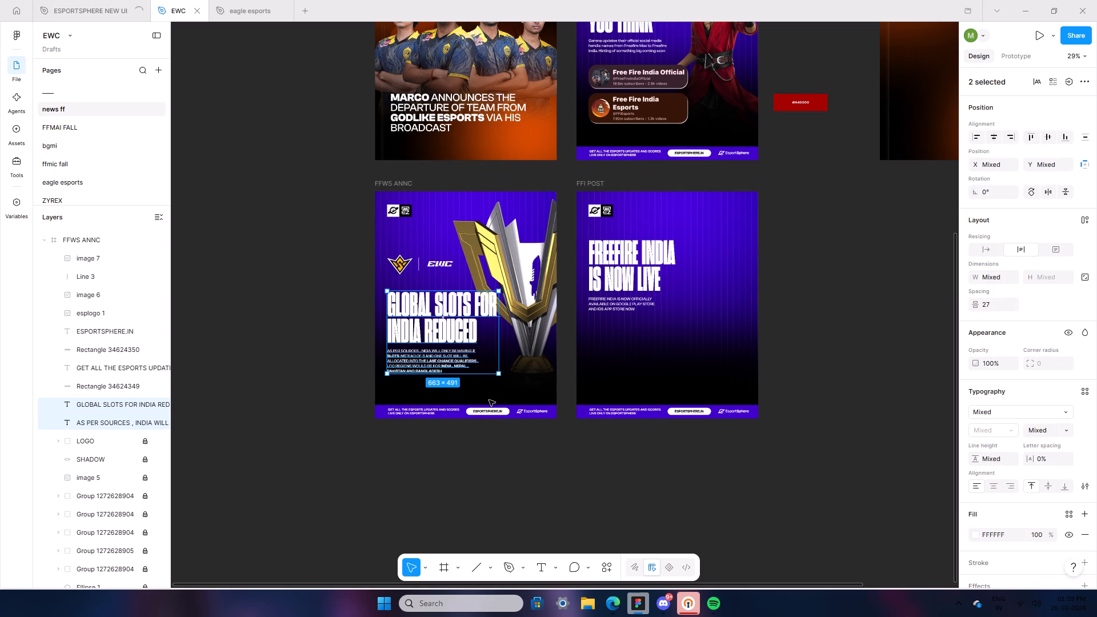
{"action": "left_click", "coordinate": [400, 551]}
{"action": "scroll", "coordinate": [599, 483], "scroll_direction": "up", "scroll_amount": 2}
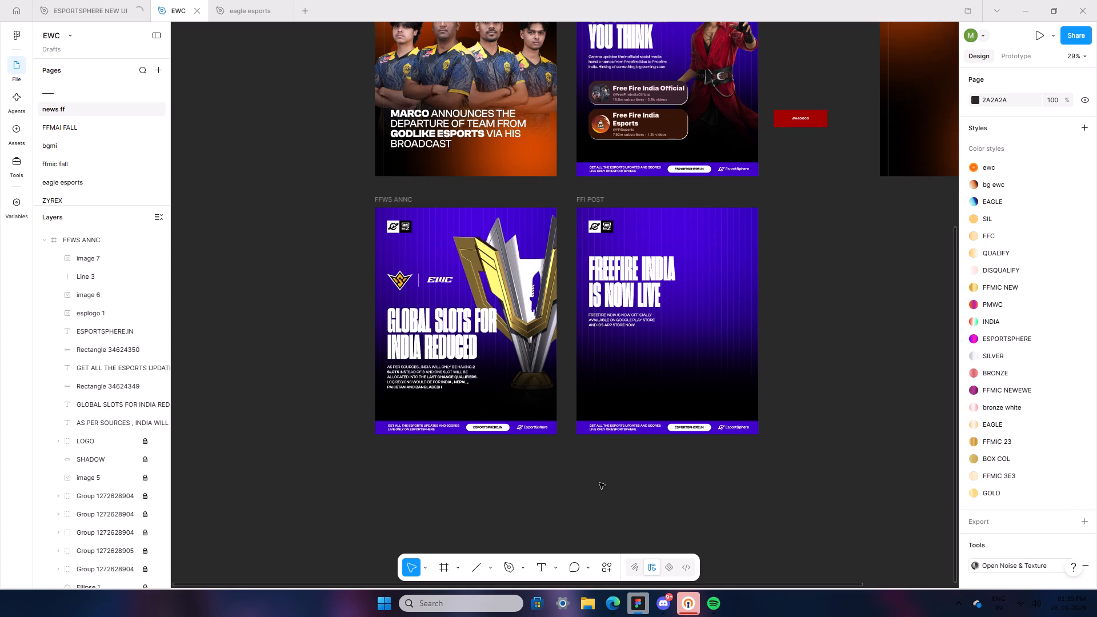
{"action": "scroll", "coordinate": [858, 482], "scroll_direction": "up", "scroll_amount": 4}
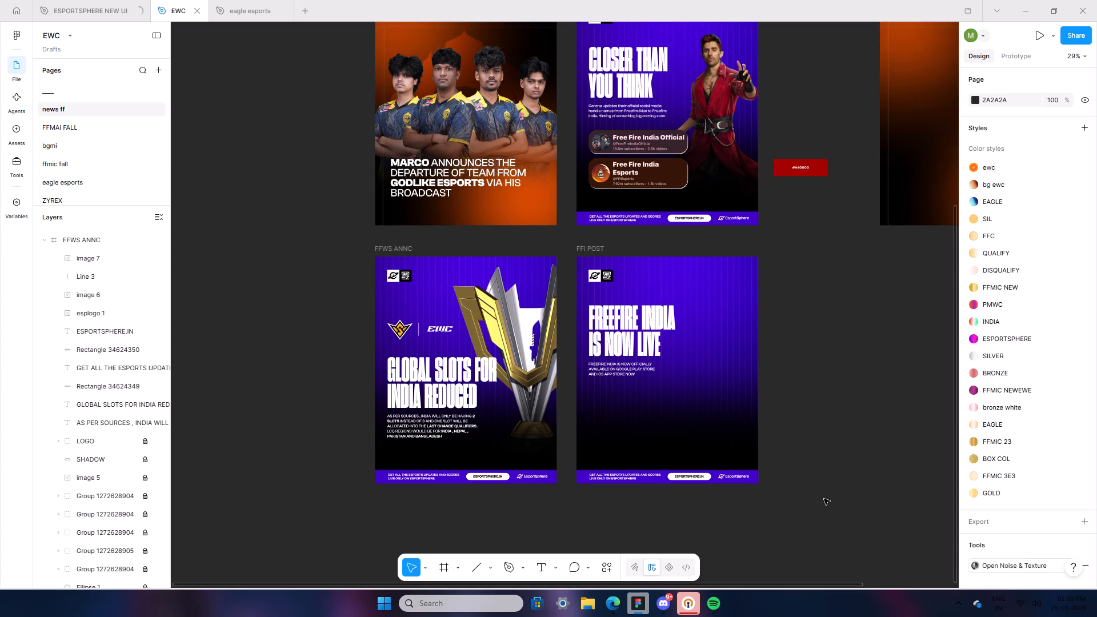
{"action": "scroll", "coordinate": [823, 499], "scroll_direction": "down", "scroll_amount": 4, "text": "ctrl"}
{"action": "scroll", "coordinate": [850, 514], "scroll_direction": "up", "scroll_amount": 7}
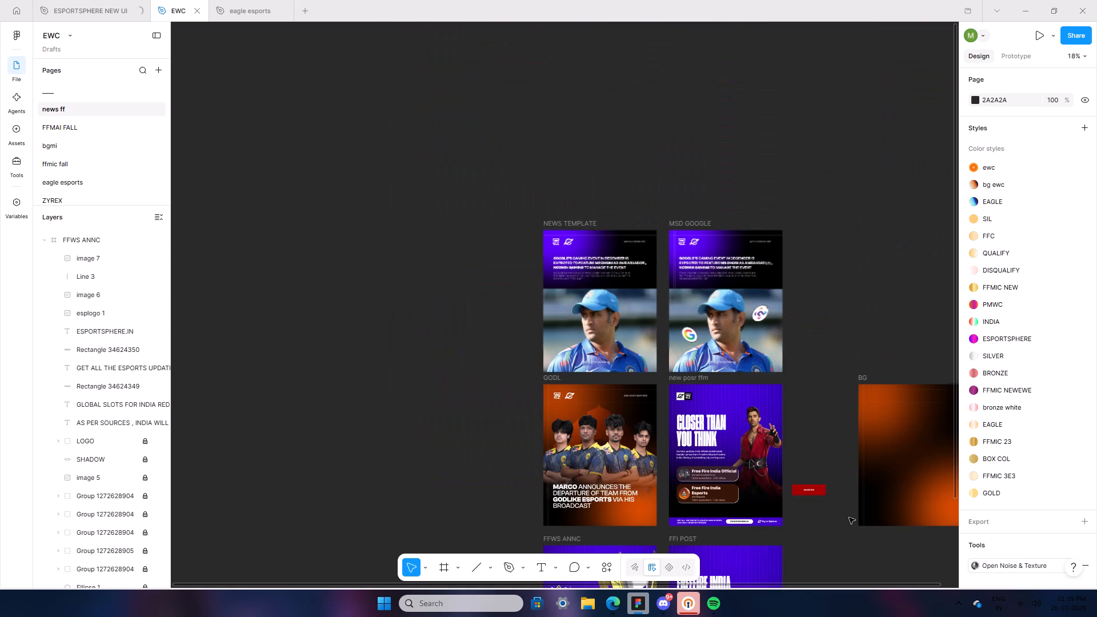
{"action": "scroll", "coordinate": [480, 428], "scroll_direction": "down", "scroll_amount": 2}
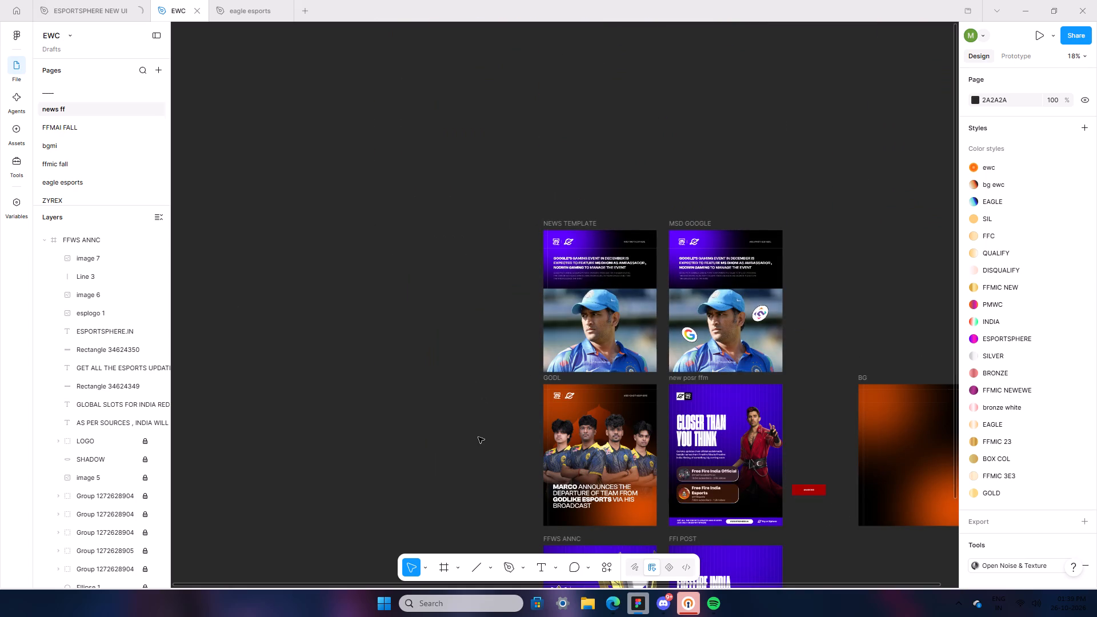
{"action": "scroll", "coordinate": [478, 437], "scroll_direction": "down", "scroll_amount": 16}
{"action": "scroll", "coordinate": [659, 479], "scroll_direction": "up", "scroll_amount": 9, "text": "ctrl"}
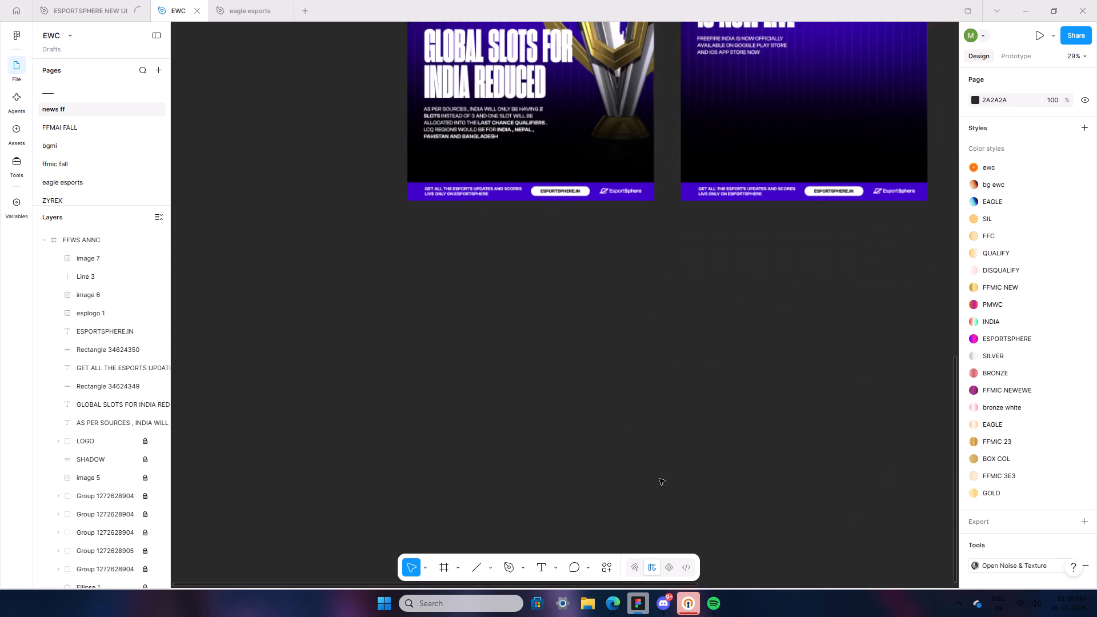
Import the INDIA flag image from Downloads and place it on the empty canvas below the Global Slots post.
{"action": "scroll", "coordinate": [529, 485], "scroll_direction": "up", "scroll_amount": 5}
{"action": "scroll", "coordinate": [419, 458], "scroll_direction": "up", "scroll_amount": 5}
{"action": "left_click", "coordinate": [490, 567]}
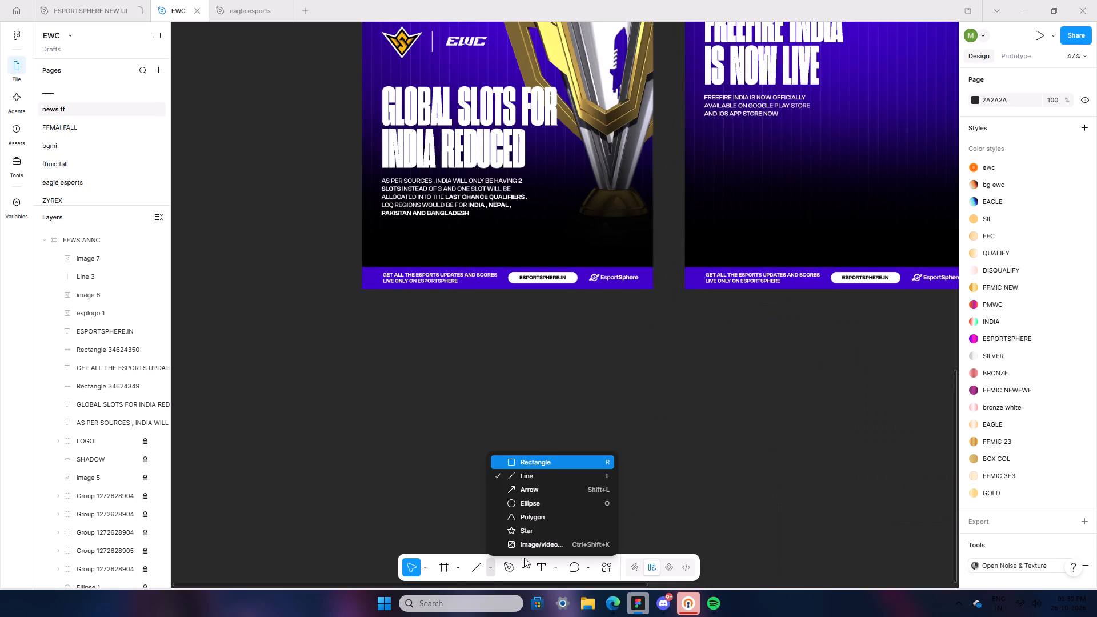
{"action": "left_click", "coordinate": [523, 543]}
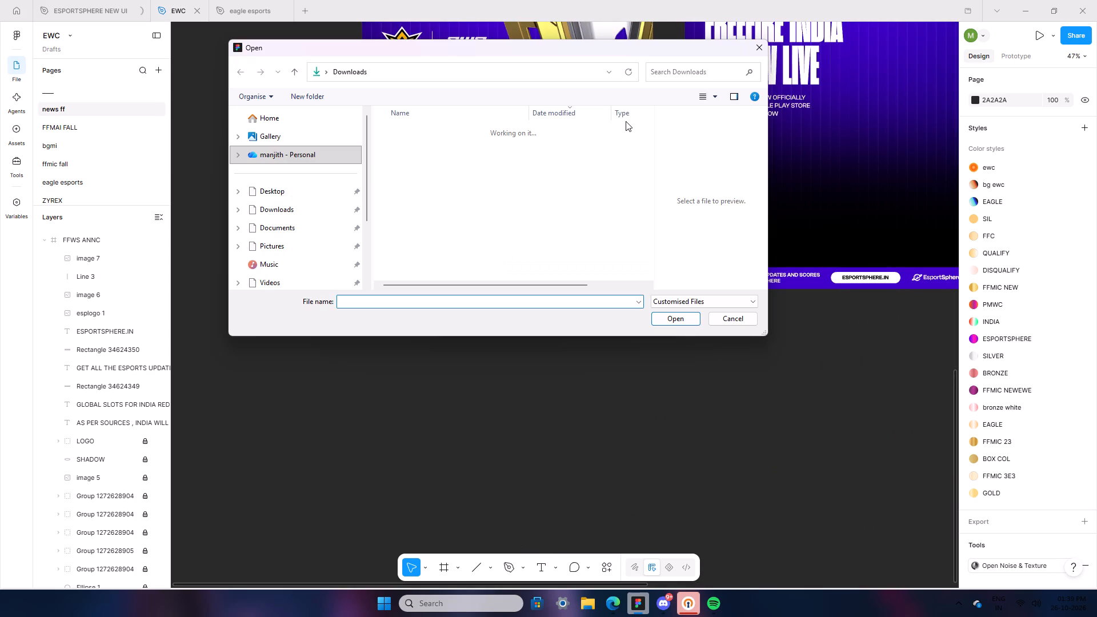
{"action": "left_click", "coordinate": [708, 70]}
{"action": "key", "text": "i"}
{"action": "key", "text": "n"}
{"action": "type", "text": "DIA"}
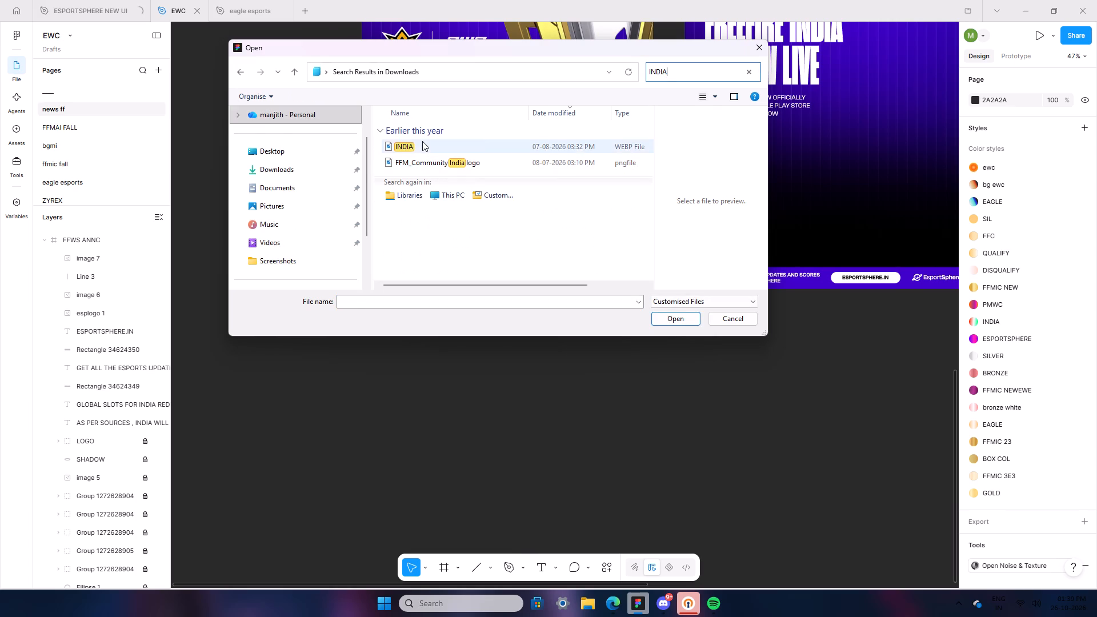
{"action": "double_click", "coordinate": [422, 141]}
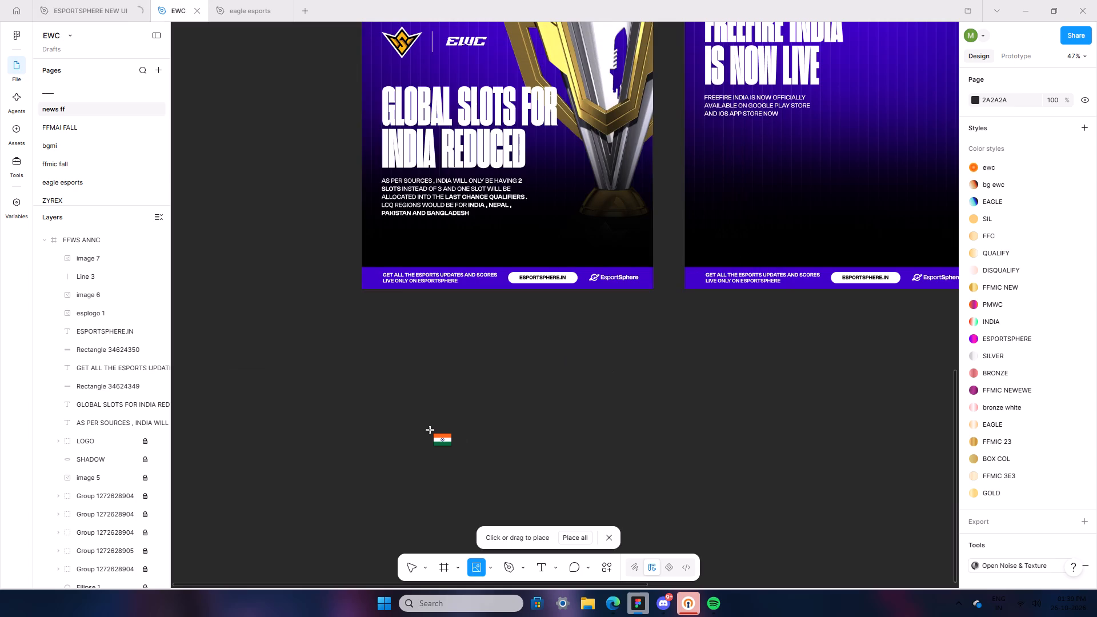
{"action": "left_click", "coordinate": [430, 430]}
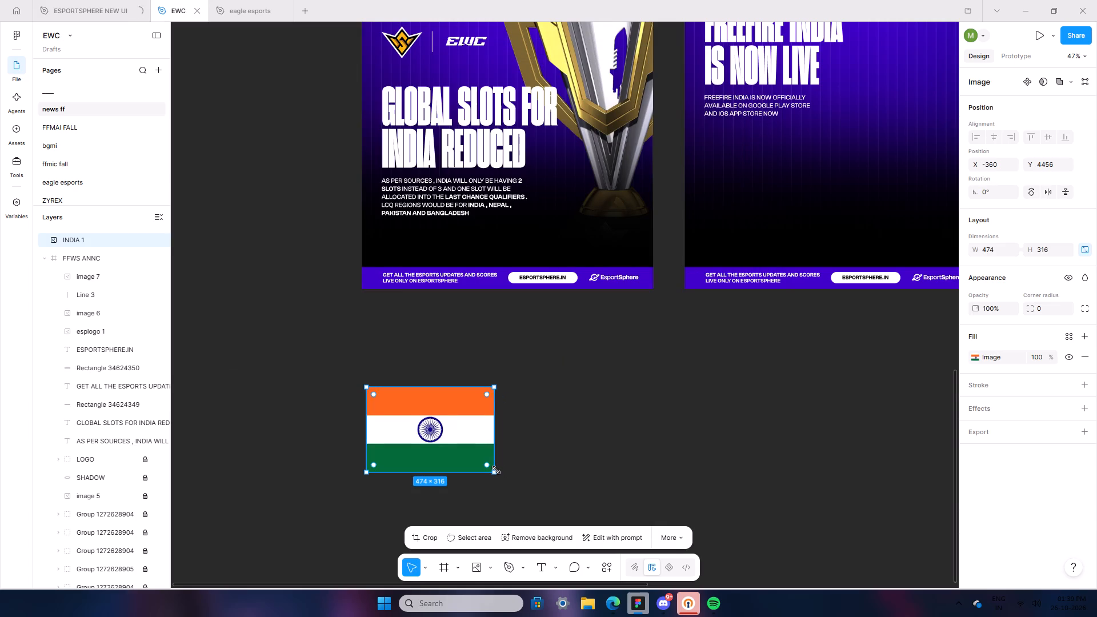
Scale the India flag down to about 67 × 45.
{"action": "left_click_drag", "start_coordinate": [496, 470], "coordinate": [397, 392]}
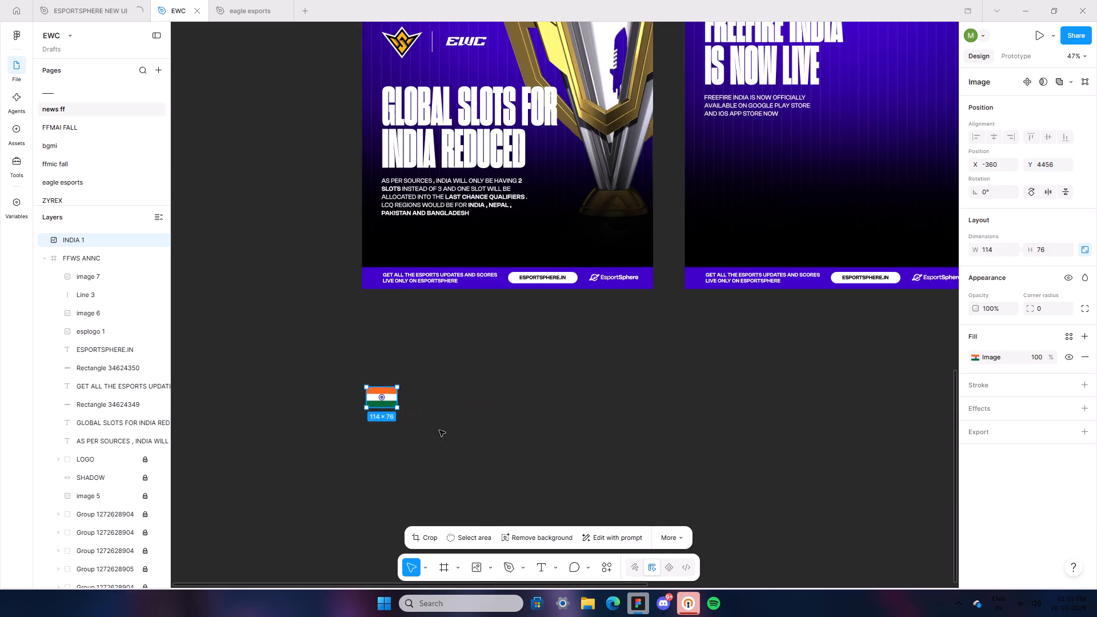
{"action": "left_click_drag", "start_coordinate": [398, 410], "coordinate": [385, 398]}
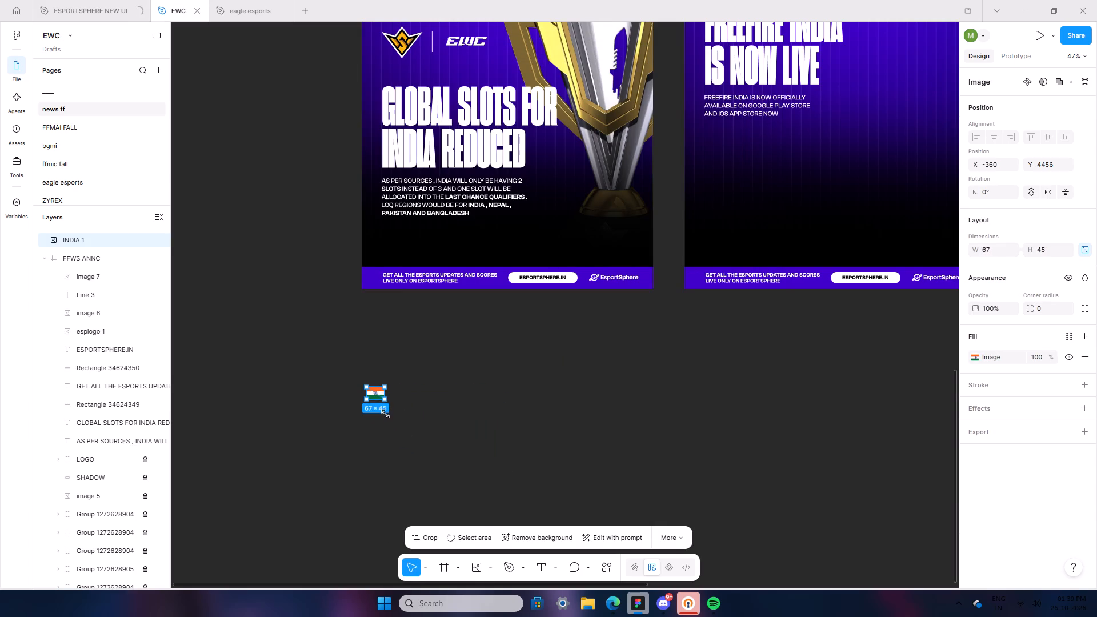
{"action": "left_click", "coordinate": [417, 440]}
Import the nepal flag image from Downloads and place it on the canvas near the India flag.
{"action": "left_click", "coordinate": [479, 570]}
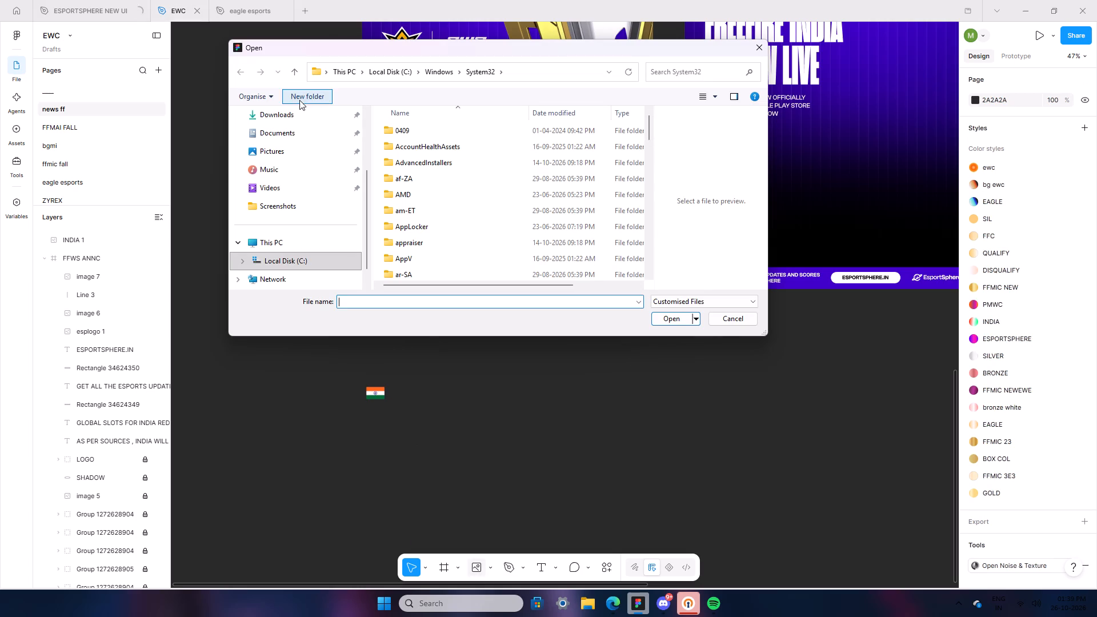
{"action": "double_click", "coordinate": [294, 121]}
{"action": "left_click", "coordinate": [667, 75]}
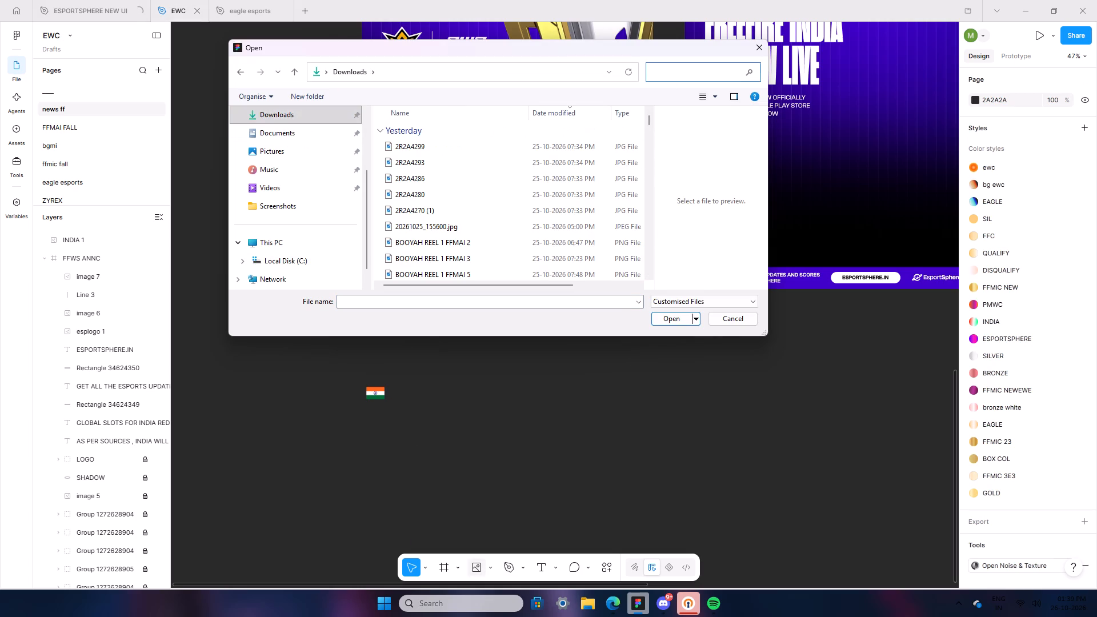
{"action": "type", "text": "NEPAL"}
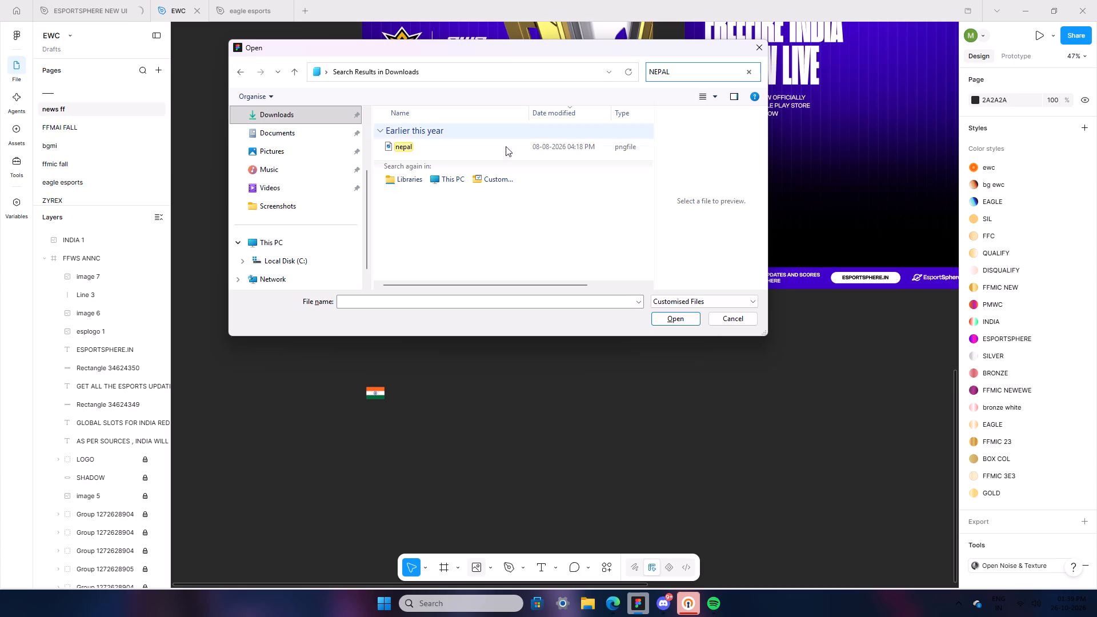
{"action": "double_click", "coordinate": [464, 146]}
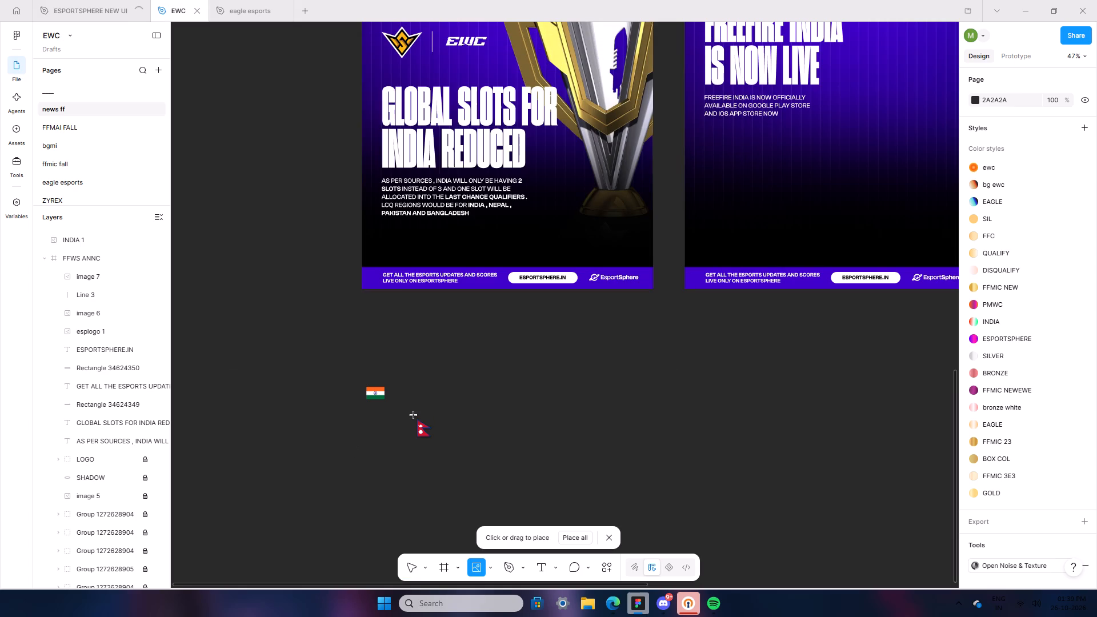
{"action": "left_click", "coordinate": [403, 416]}
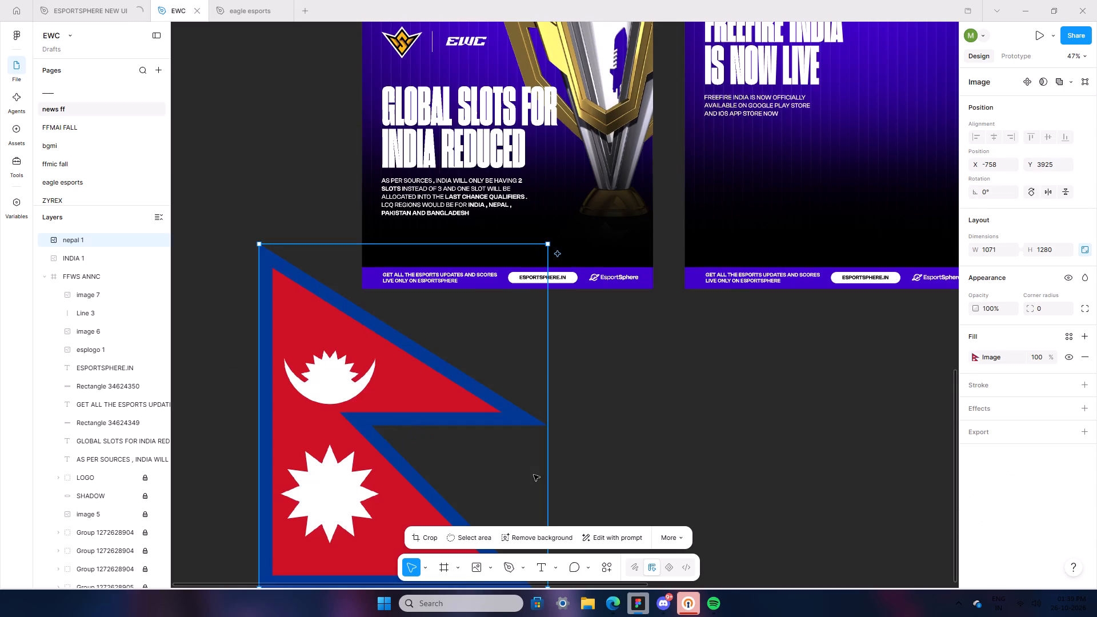
Shrink the Nepal flag to about 35 × 42 and set it beside the India flag at X -264, Y 4456.
{"action": "left_click_drag", "start_coordinate": [550, 481], "coordinate": [306, 410]}
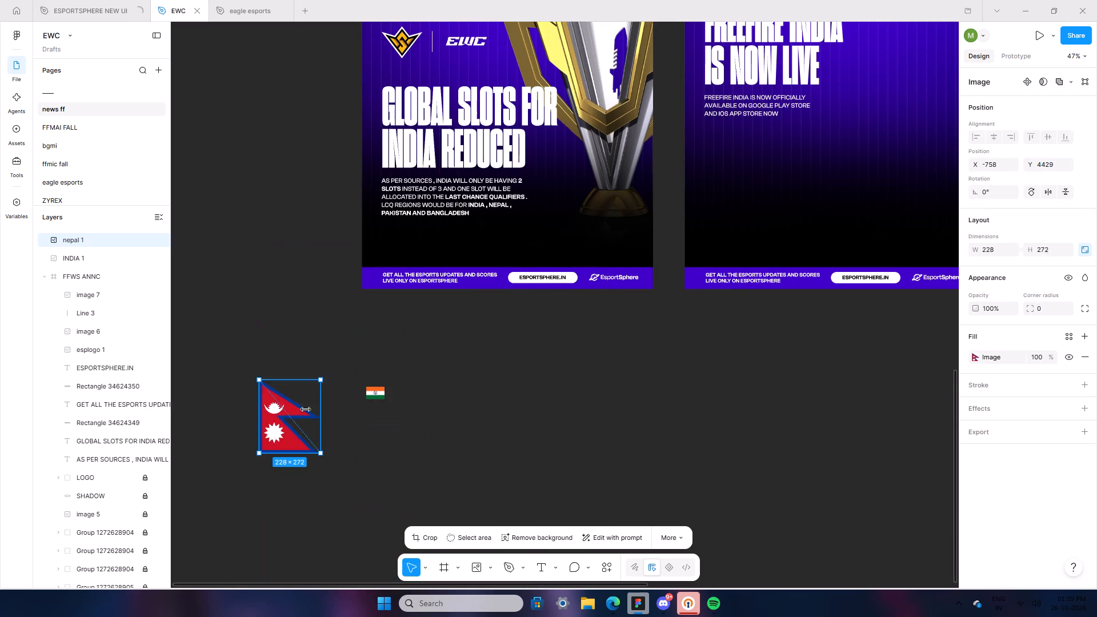
{"action": "left_click_drag", "start_coordinate": [306, 410], "coordinate": [278, 407]}
{"action": "left_click_drag", "start_coordinate": [267, 420], "coordinate": [383, 420]}
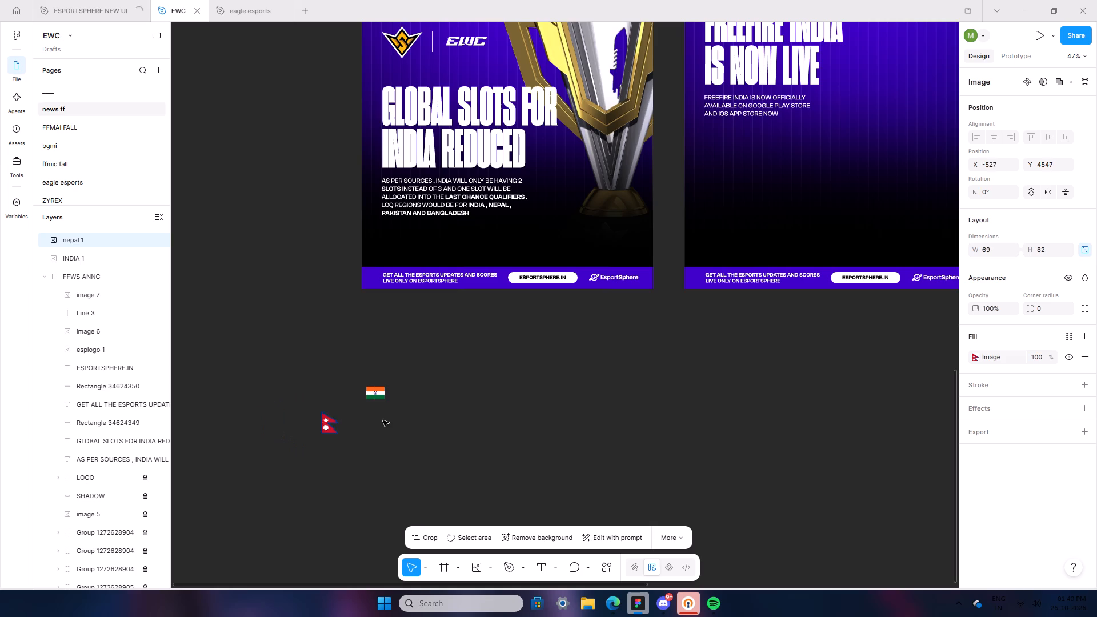
{"action": "left_click_drag", "start_coordinate": [383, 420], "coordinate": [400, 401]}
{"action": "left_click_drag", "start_coordinate": [410, 410], "coordinate": [409, 406]}
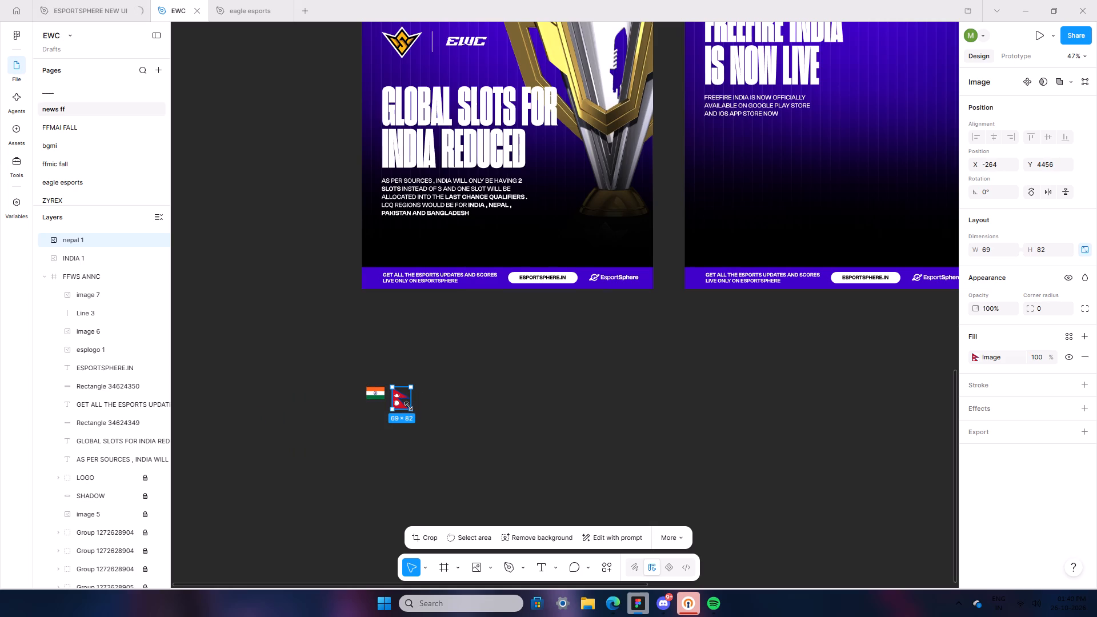
{"action": "left_click_drag", "start_coordinate": [409, 406], "coordinate": [402, 395]}
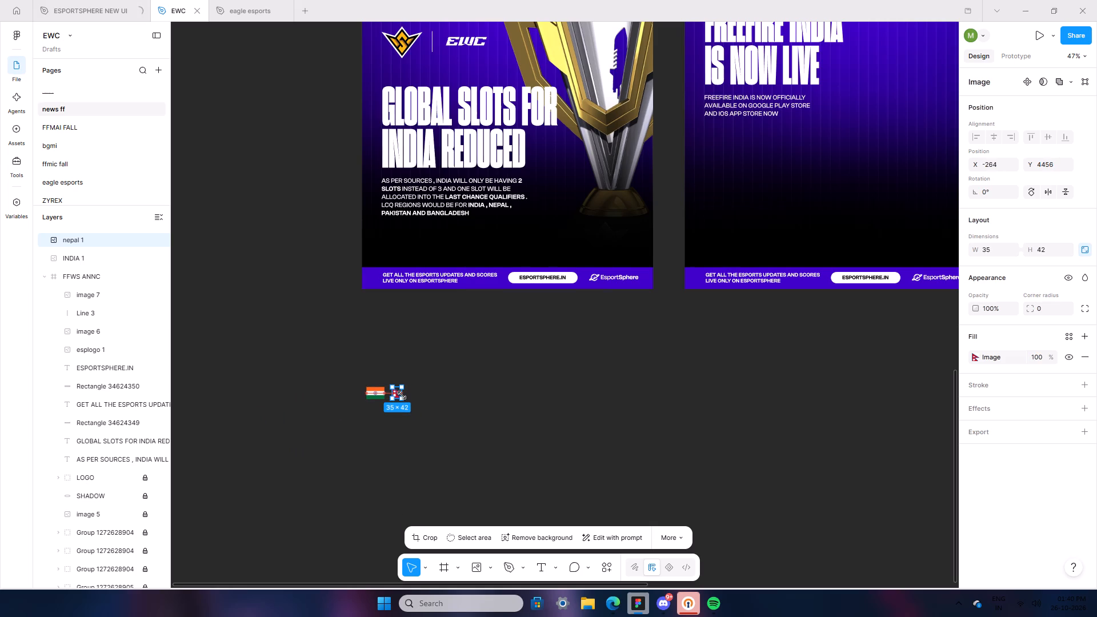
{"action": "left_click_drag", "start_coordinate": [402, 395], "coordinate": [402, 396]}
{"action": "left_click", "coordinate": [402, 396]}
{"action": "left_click", "coordinate": [405, 417]}
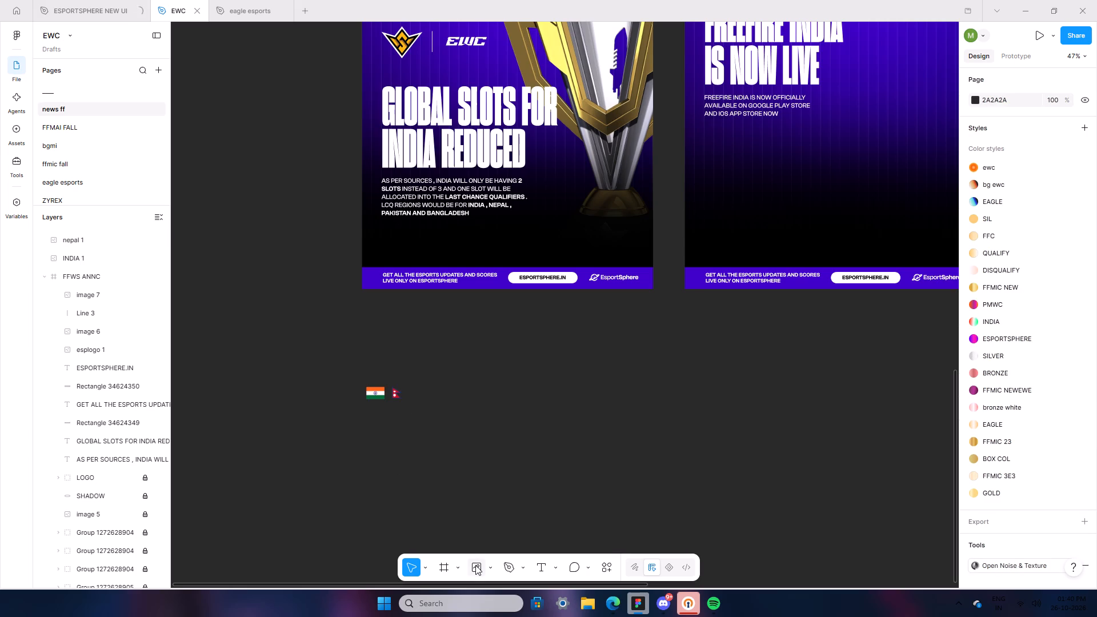
Open the image import and look for a Bangladesh flag file, searching for BANG and BD, including in Downloads.
{"action": "left_click", "coordinate": [475, 565]}
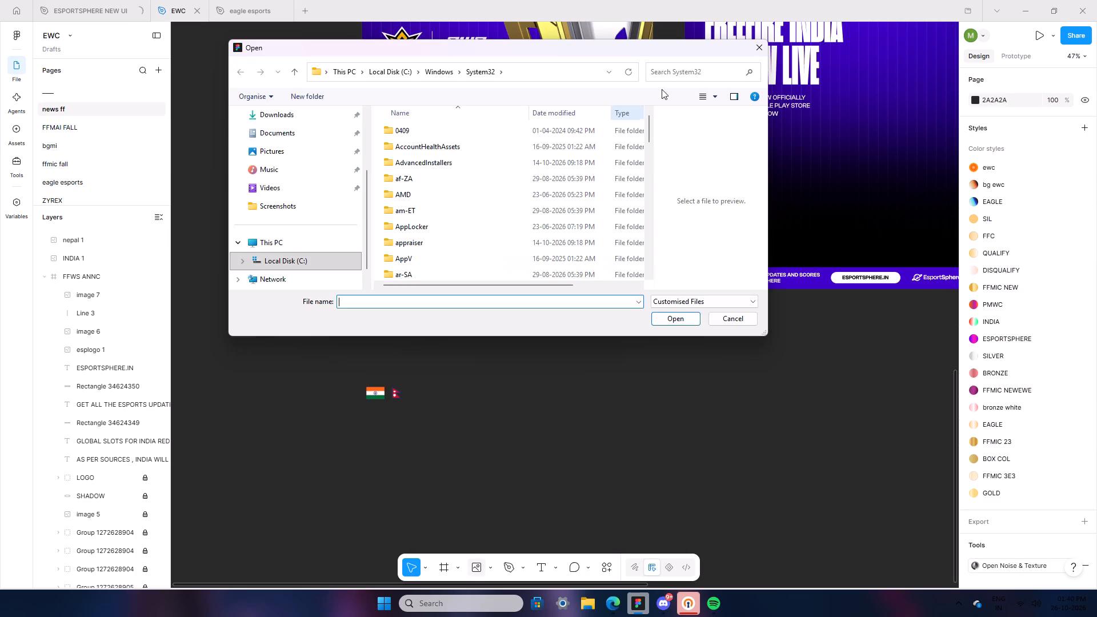
{"action": "left_click", "coordinate": [659, 70]}
{"action": "type", "text": "BANG"}
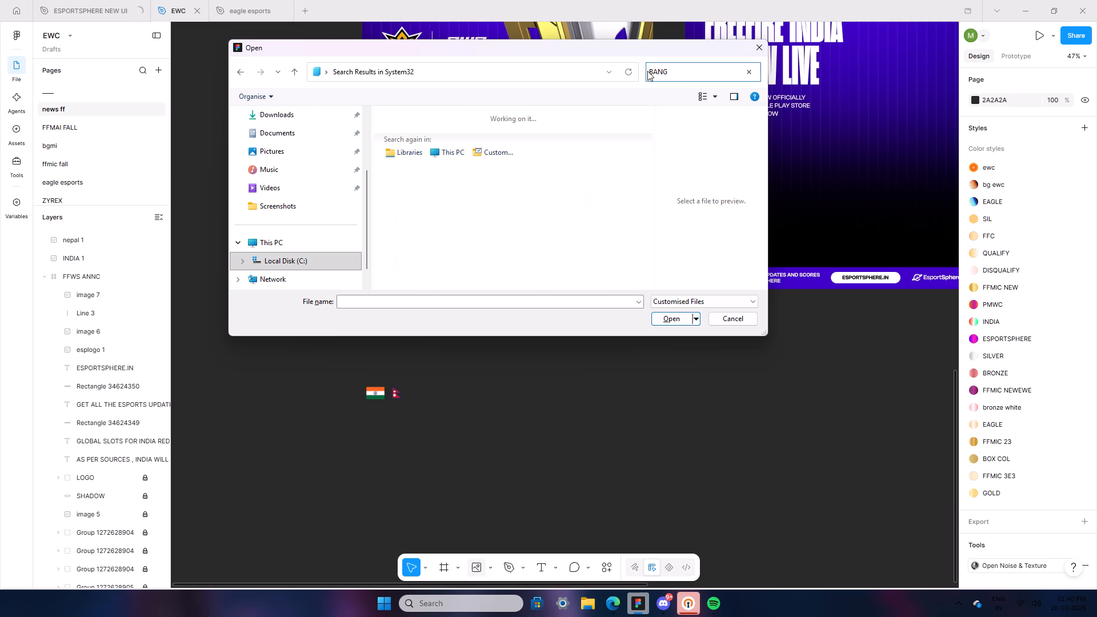
{"action": "left_click", "coordinate": [668, 73]}
{"action": "left_click_drag", "start_coordinate": [675, 72], "coordinate": [637, 75]}
{"action": "left_click_drag", "start_coordinate": [637, 75], "coordinate": [611, 69]}
{"action": "type", "text": "BD"}
{"action": "left_click", "coordinate": [297, 127]}
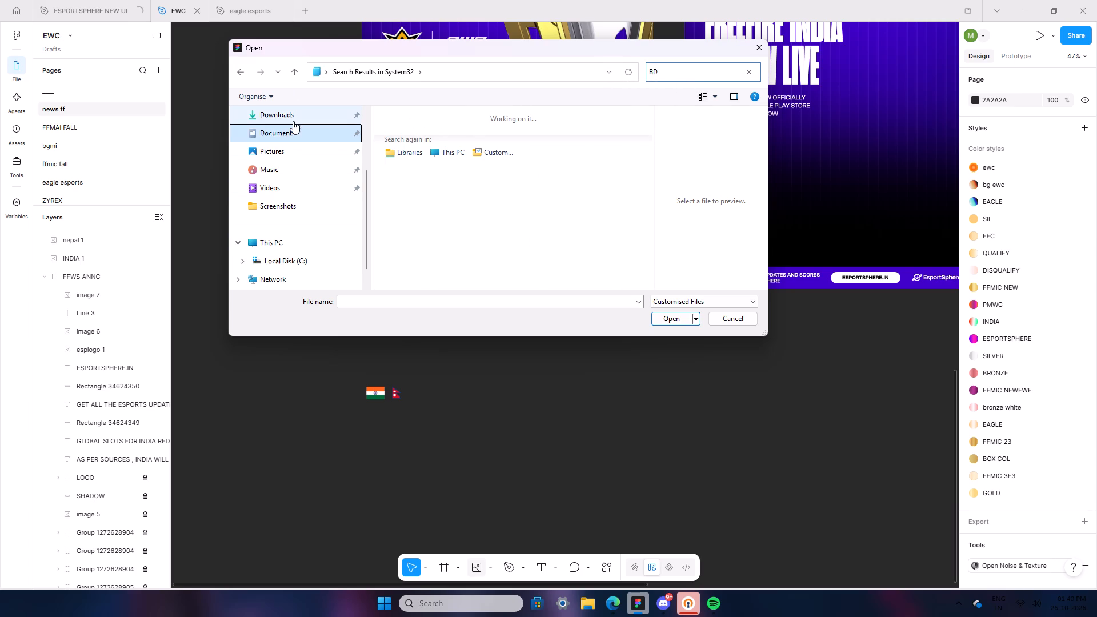
{"action": "double_click", "coordinate": [293, 121]}
{"action": "left_click", "coordinate": [686, 70]}
{"action": "type", "text": "BD"}
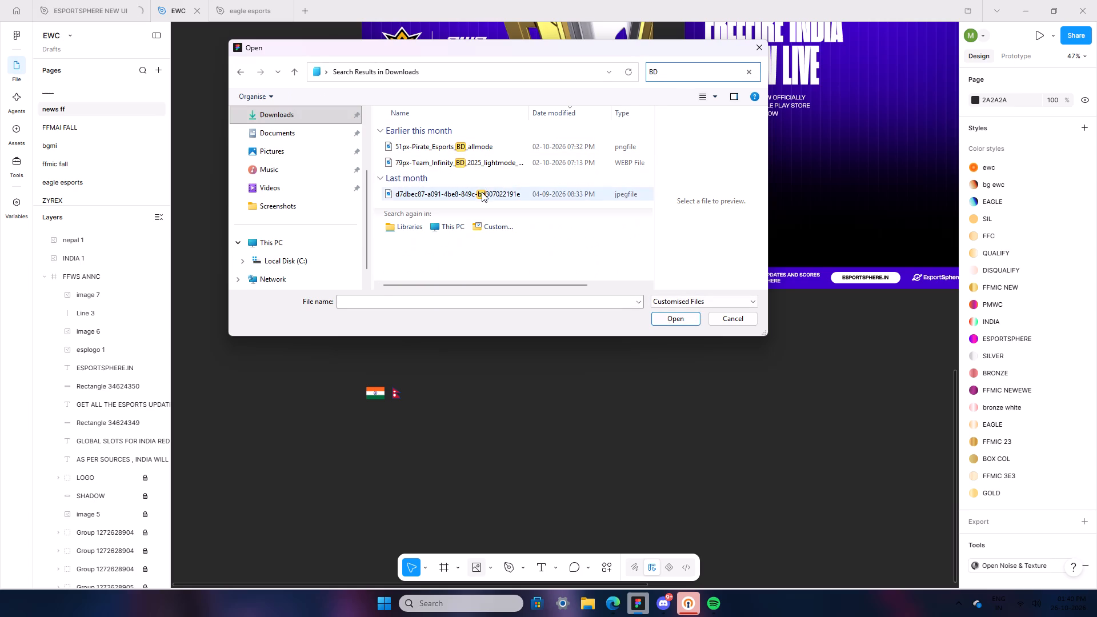
{"action": "left_click", "coordinate": [552, 190]}
Search Downloads for BAN and place the Bangladesh flag illustration on the canvas near the other flags.
{"action": "left_click", "coordinate": [651, 76]}
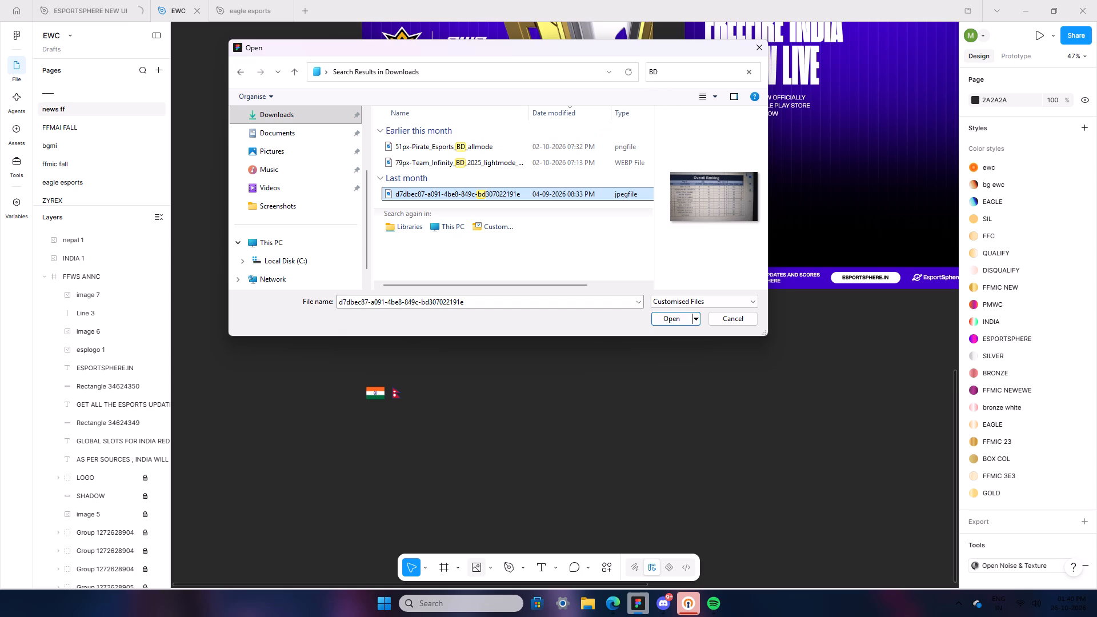
{"action": "left_click", "coordinate": [650, 71]}
{"action": "type", "text": "BAN"}
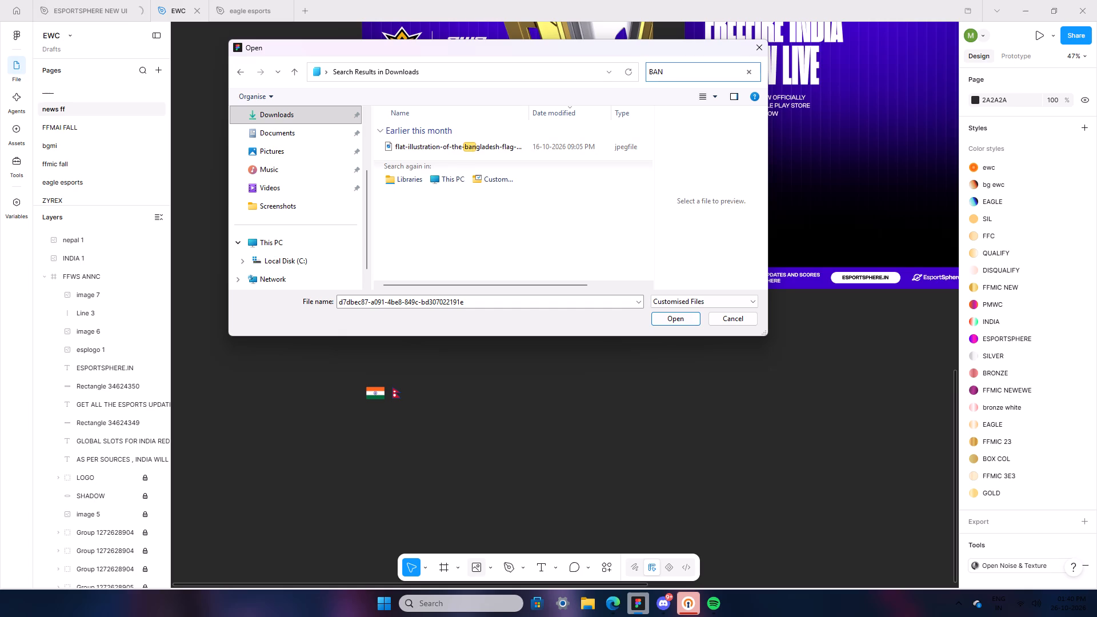
{"action": "double_click", "coordinate": [507, 146]}
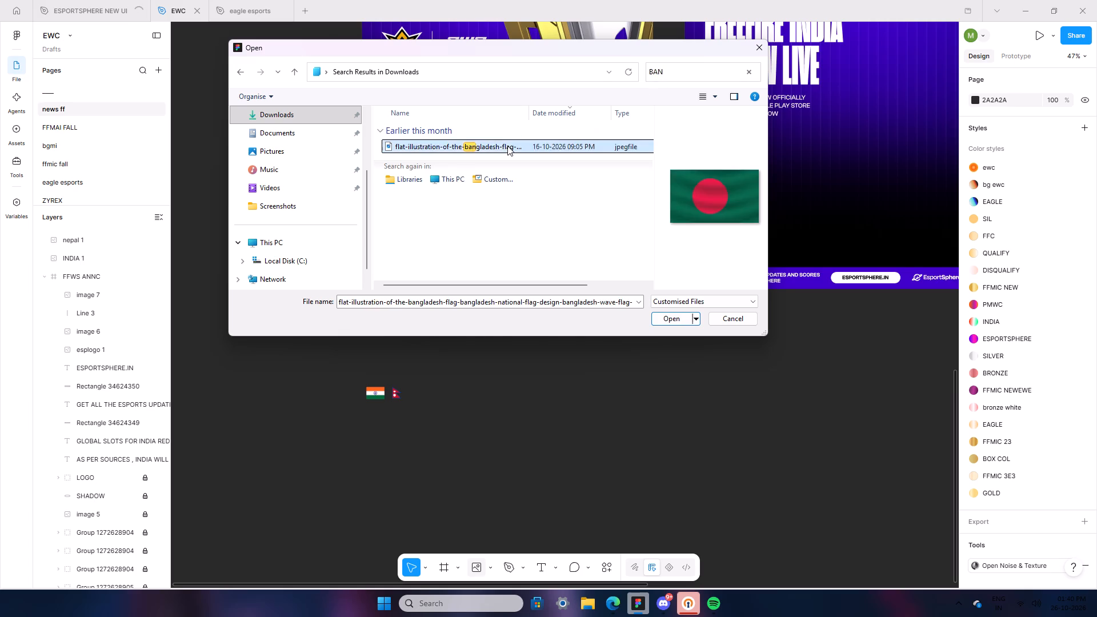
{"action": "left_click", "coordinate": [431, 402]}
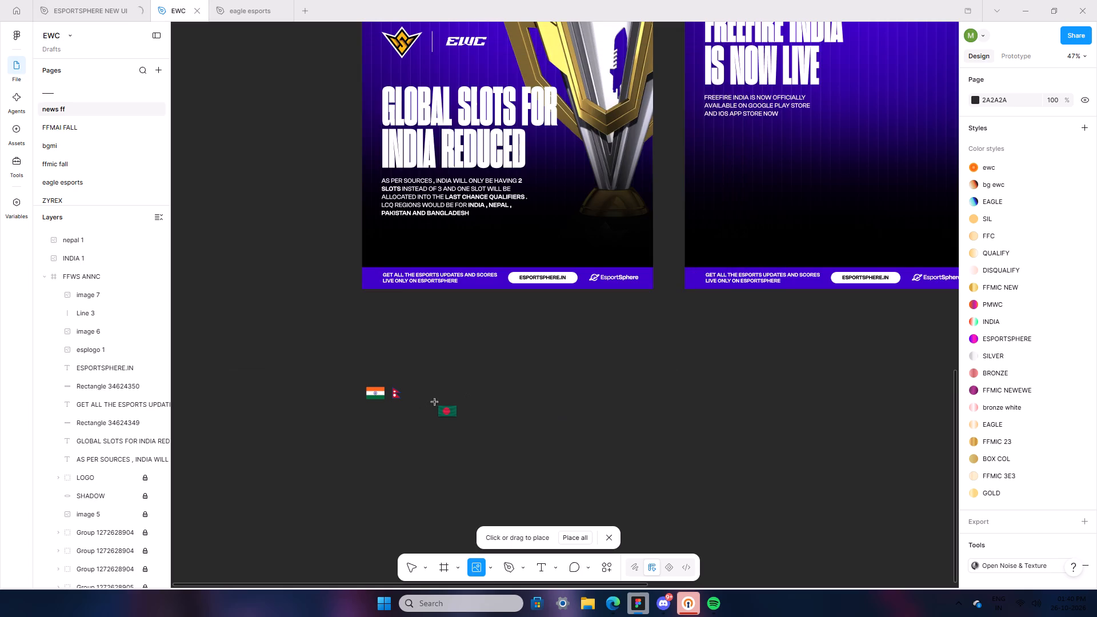
Reduce the Bangladesh flag to about 405 × 243 and move it beside the Nepal flag at X -200, Y 4456.
{"action": "left_click_drag", "start_coordinate": [692, 466], "coordinate": [282, 423]}
{"action": "left_click_drag", "start_coordinate": [271, 415], "coordinate": [259, 415]}
{"action": "left_click_drag", "start_coordinate": [221, 404], "coordinate": [247, 412]}
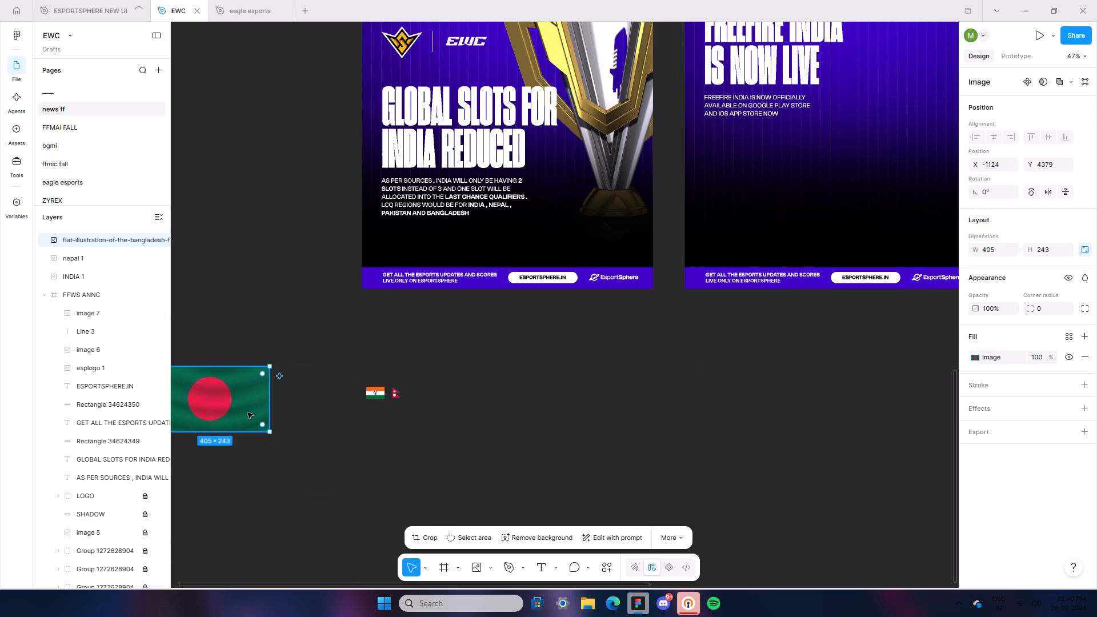
{"action": "left_click_drag", "start_coordinate": [247, 412], "coordinate": [468, 425]}
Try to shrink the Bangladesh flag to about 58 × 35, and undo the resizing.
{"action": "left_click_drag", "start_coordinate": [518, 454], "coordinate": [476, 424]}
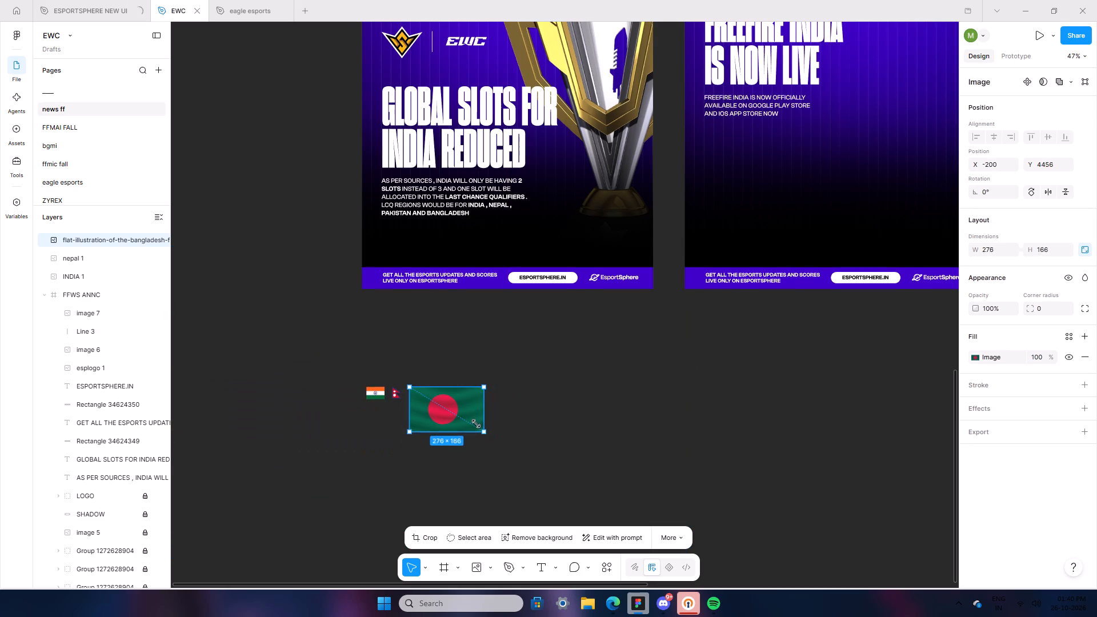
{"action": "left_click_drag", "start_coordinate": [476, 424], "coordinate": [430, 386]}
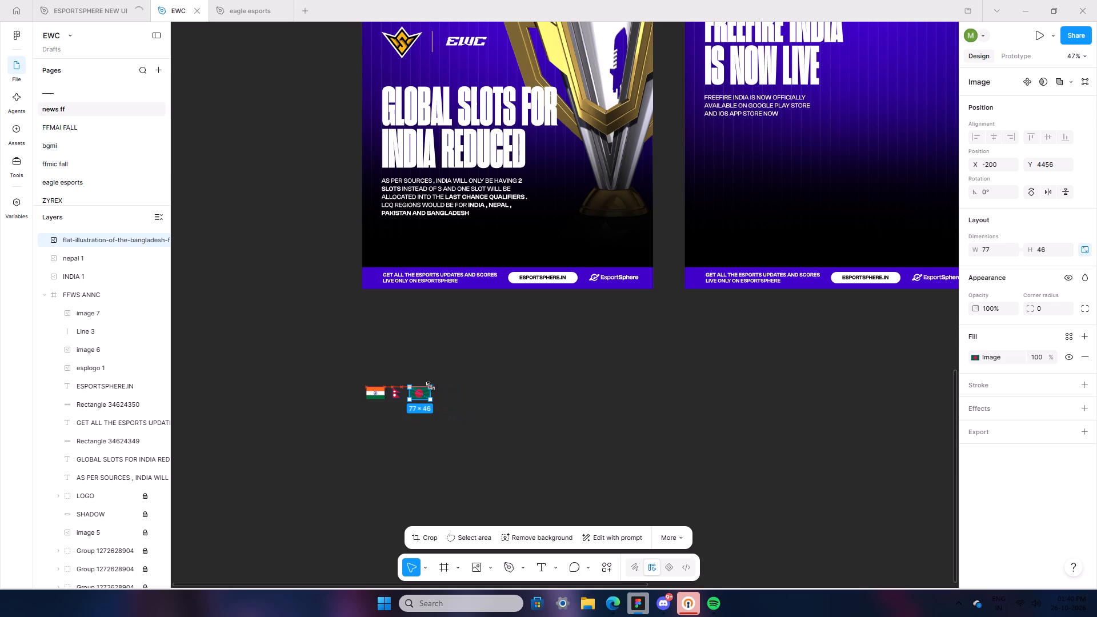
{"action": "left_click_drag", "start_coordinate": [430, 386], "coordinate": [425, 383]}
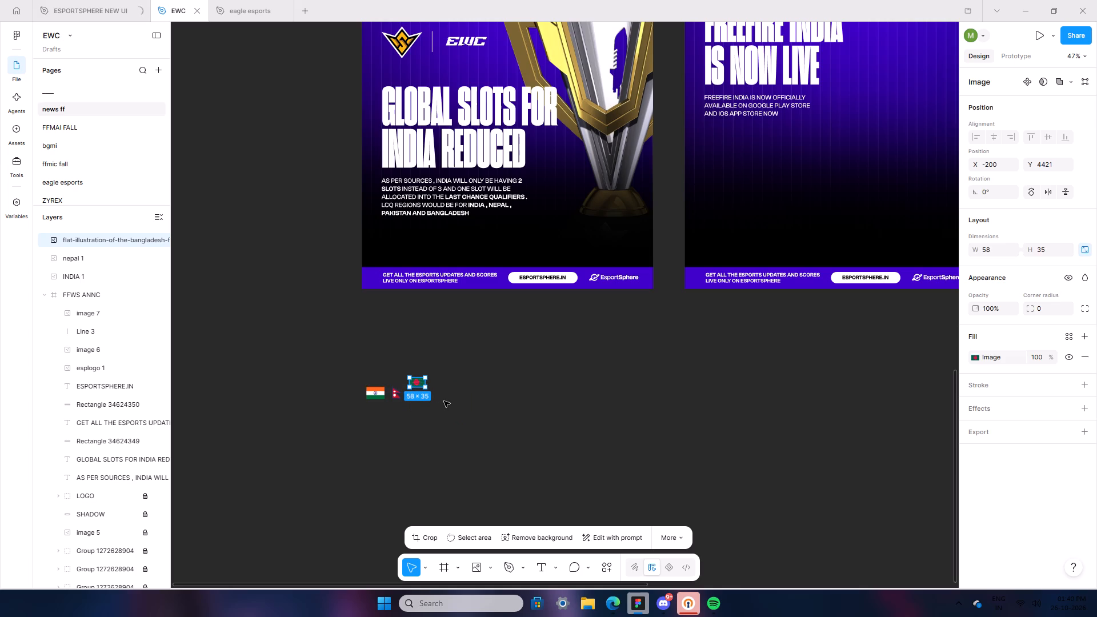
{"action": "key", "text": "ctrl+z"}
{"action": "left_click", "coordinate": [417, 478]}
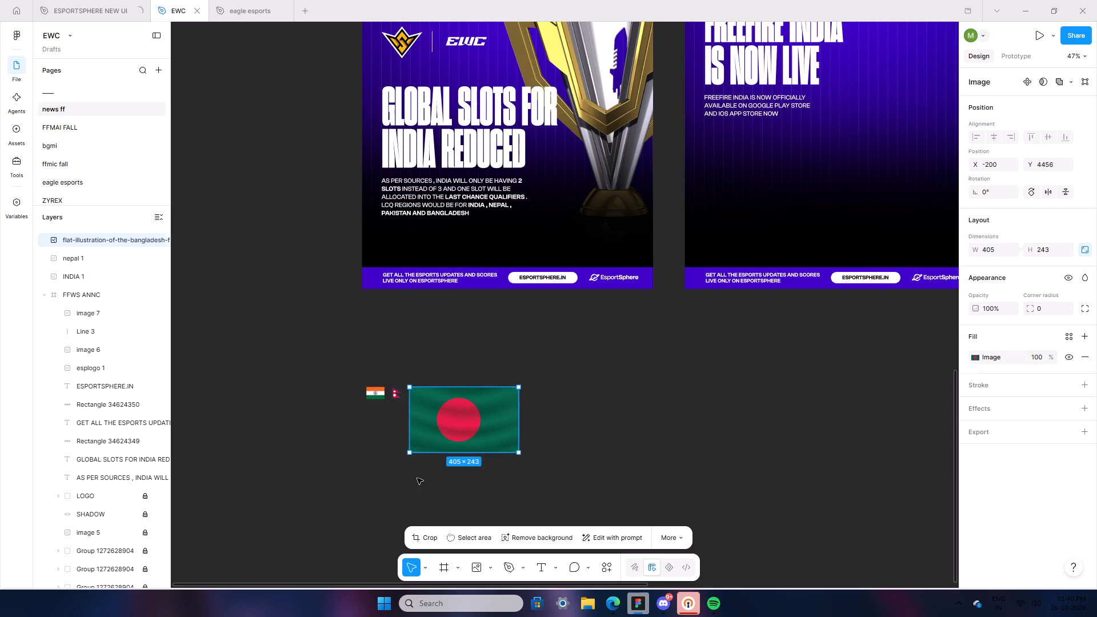
Shrink the Bangladesh flag proportionally to about 75 × 45, matching the India flag's height.
{"action": "scroll", "coordinate": [417, 478], "scroll_direction": "up", "scroll_amount": 7}
{"action": "scroll", "coordinate": [431, 474], "scroll_direction": "up", "scroll_amount": 5, "text": "ctrl"}
{"action": "left_click", "coordinate": [661, 378]}
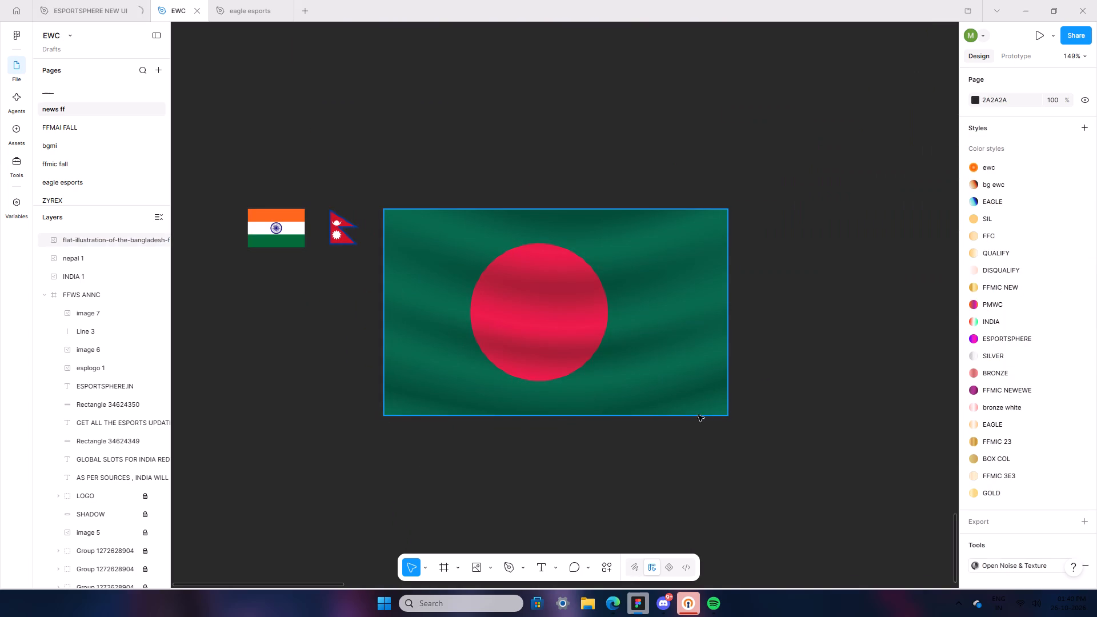
{"action": "left_click_drag", "start_coordinate": [726, 412], "coordinate": [578, 314]}
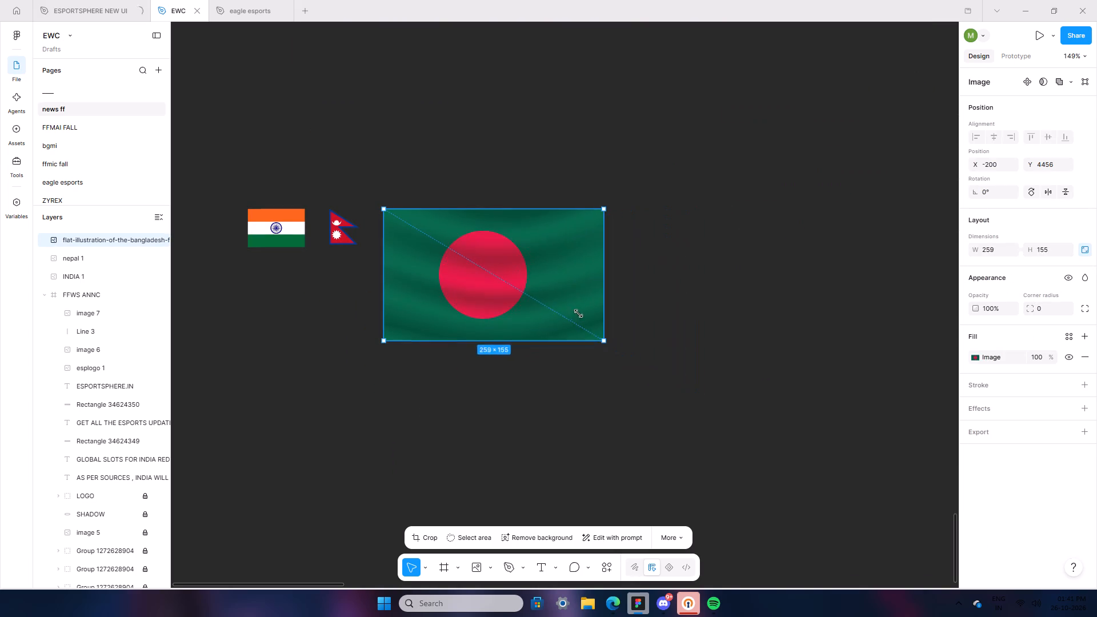
{"action": "left_click_drag", "start_coordinate": [578, 314], "coordinate": [439, 245]}
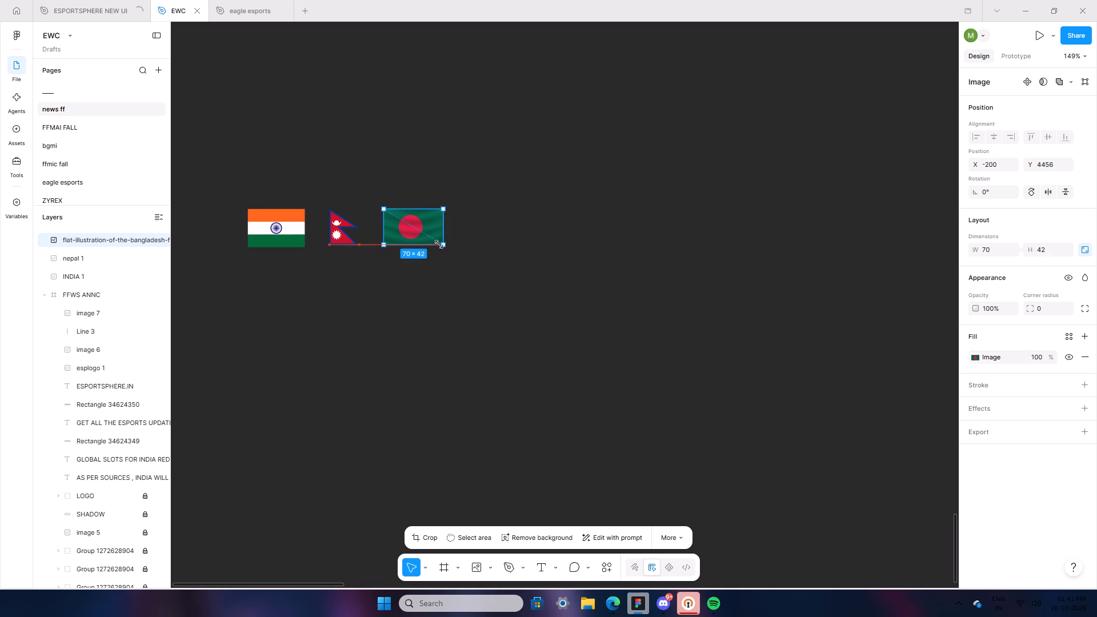
{"action": "left_click_drag", "start_coordinate": [439, 245], "coordinate": [447, 249]}
{"action": "left_click", "coordinate": [499, 382]}
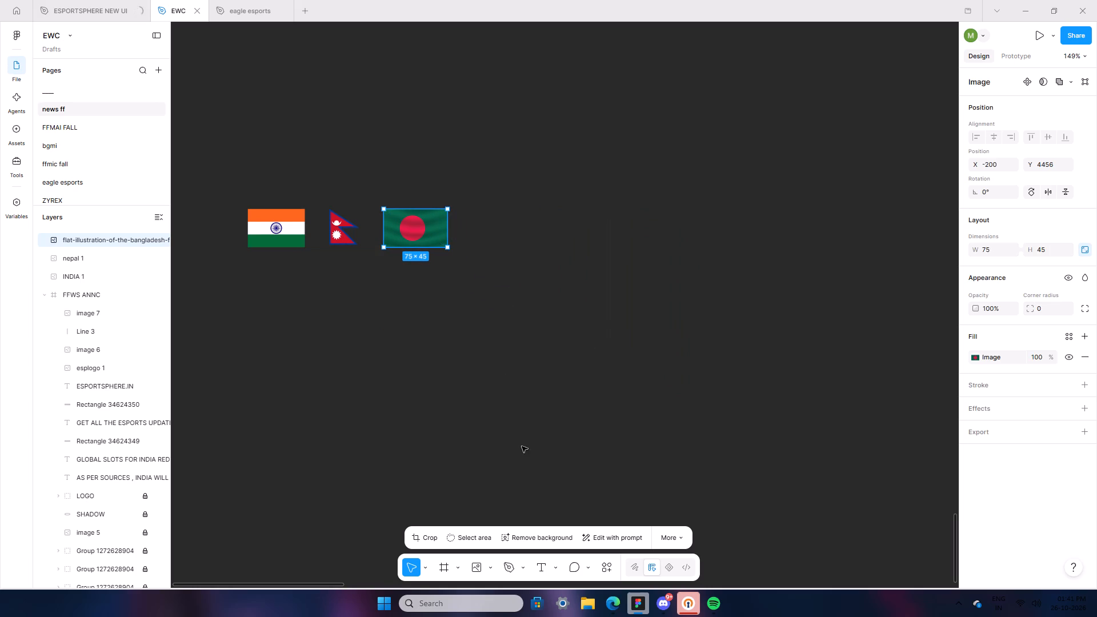
Search Downloads for PAKISTAN and place the Pakistan flag illustration on the canvas near the other flags.
{"action": "left_click", "coordinate": [474, 575]}
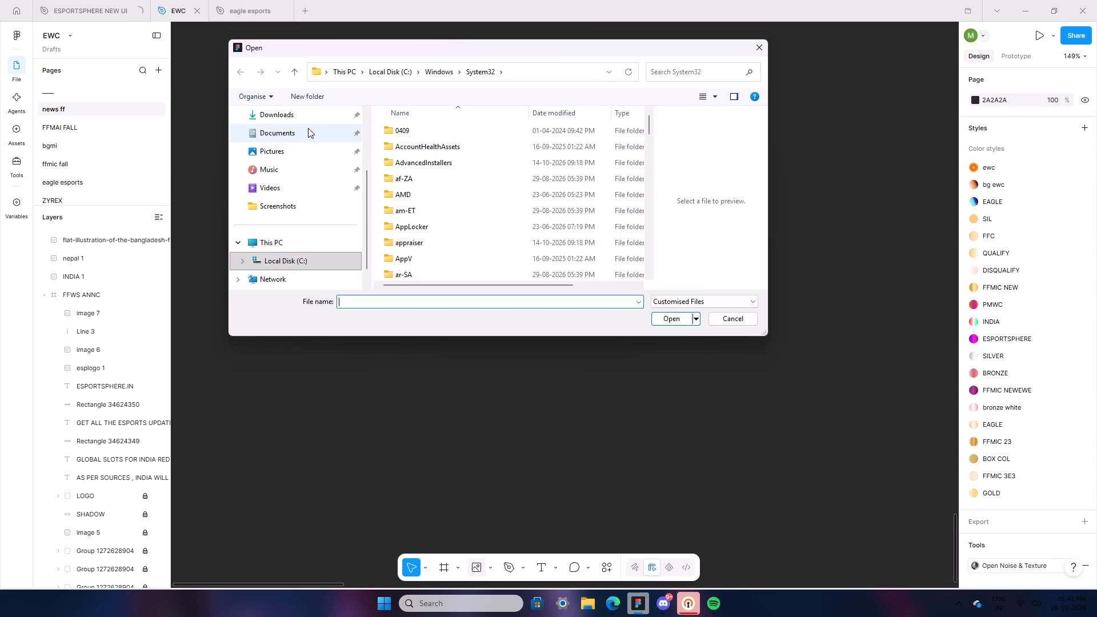
{"action": "double_click", "coordinate": [310, 117]}
{"action": "left_click", "coordinate": [672, 74]}
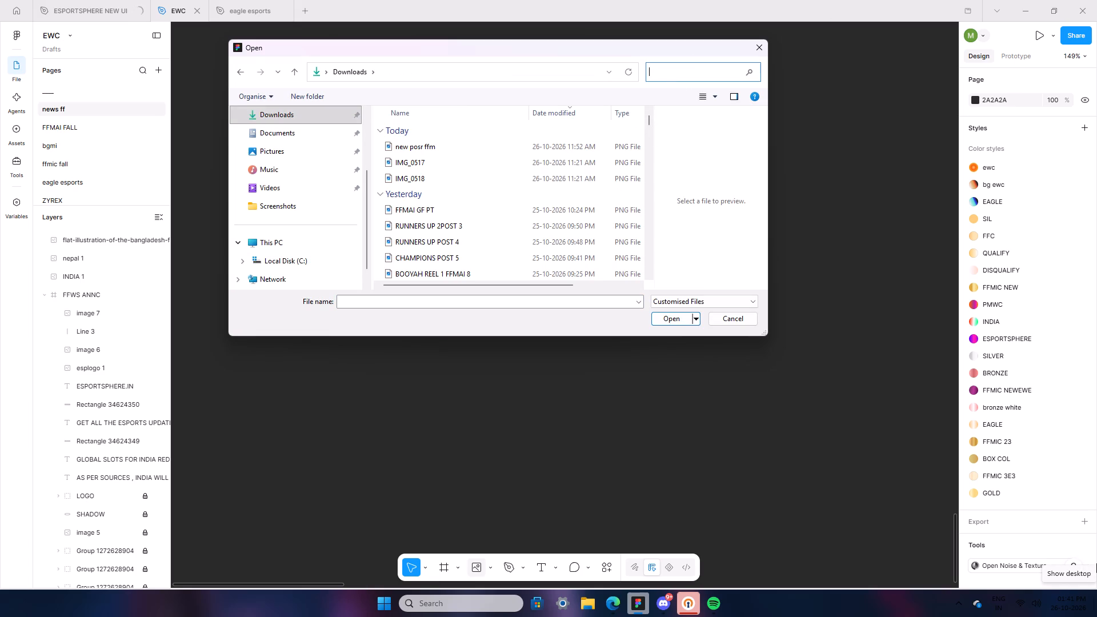
{"action": "type", "text": "PAKISTAN"}
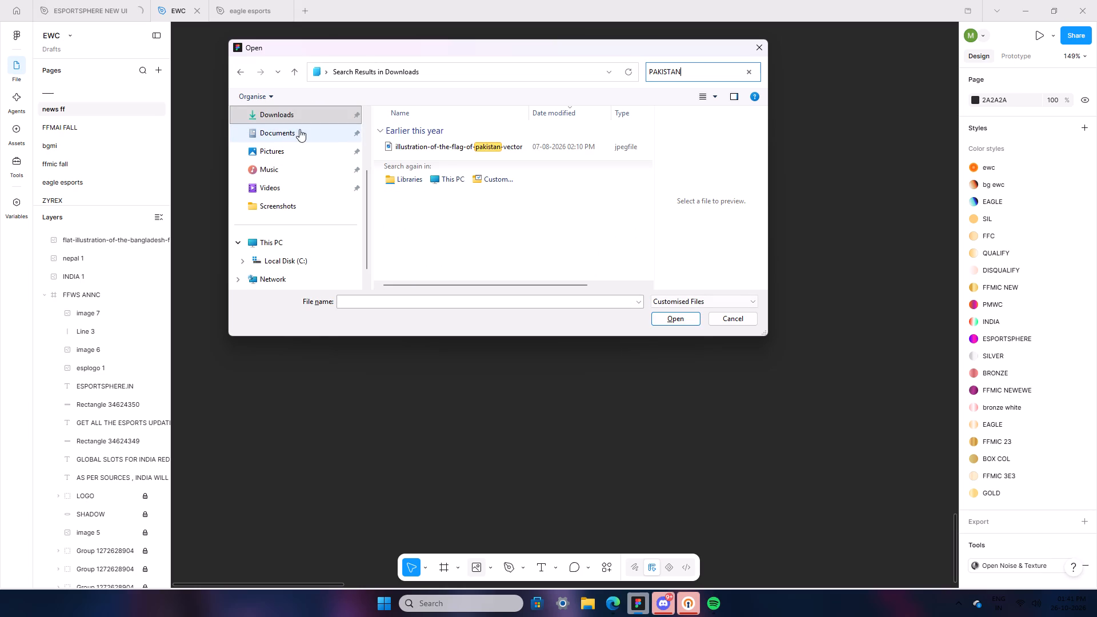
{"action": "left_click", "coordinate": [470, 155]}
{"action": "double_click", "coordinate": [469, 152]}
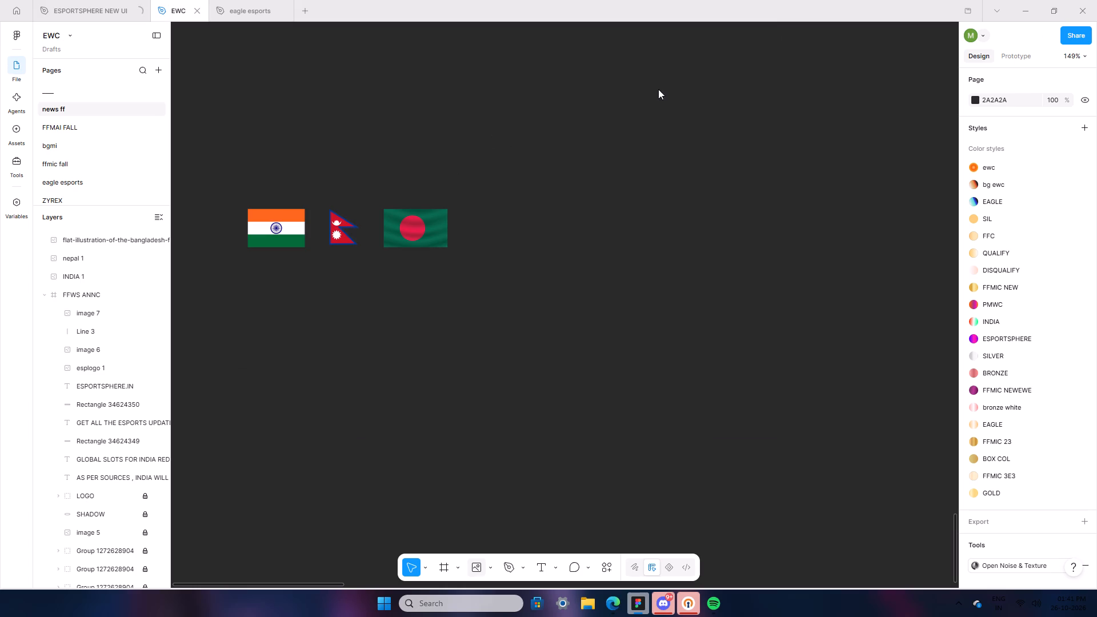
{"action": "left_click", "coordinate": [510, 234]}
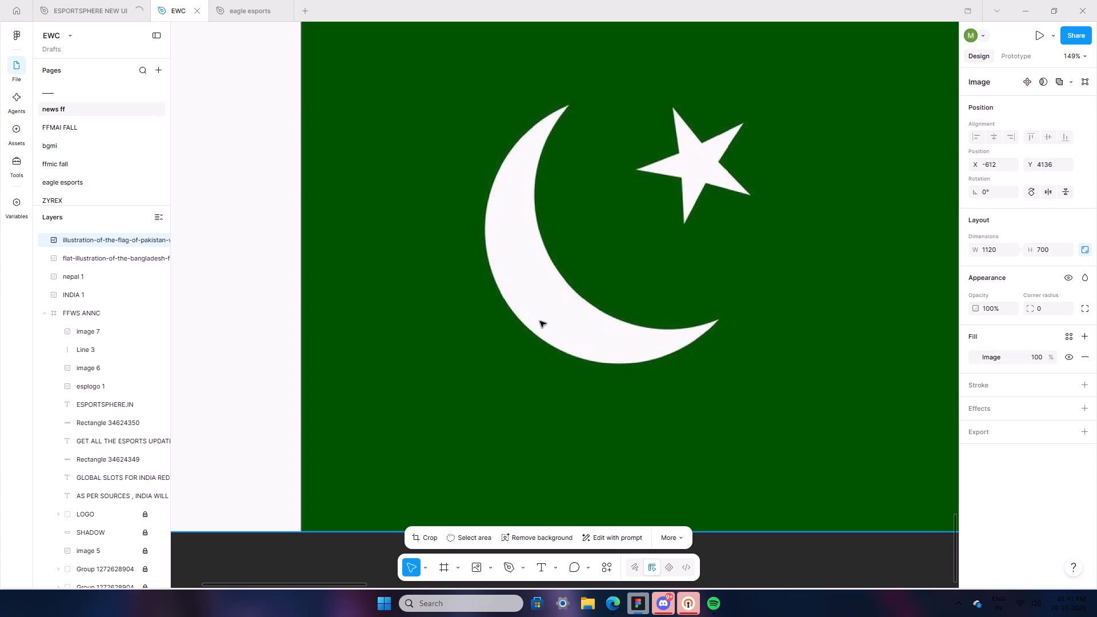
Reduce the Pakistan flag proportionally to about 90 × 56, keeping it upright and unflipped.
{"action": "left_click_drag", "start_coordinate": [716, 533], "coordinate": [762, 210]}
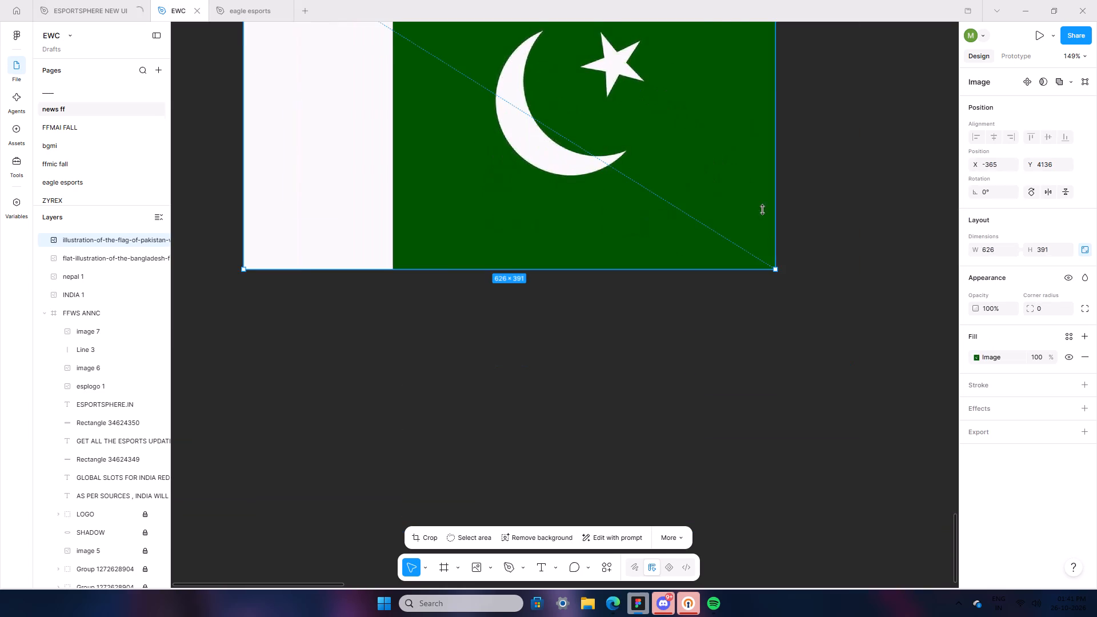
{"action": "left_click_drag", "start_coordinate": [762, 210], "coordinate": [732, 189]}
{"action": "scroll", "coordinate": [510, 328], "scroll_direction": "up", "scroll_amount": 5}
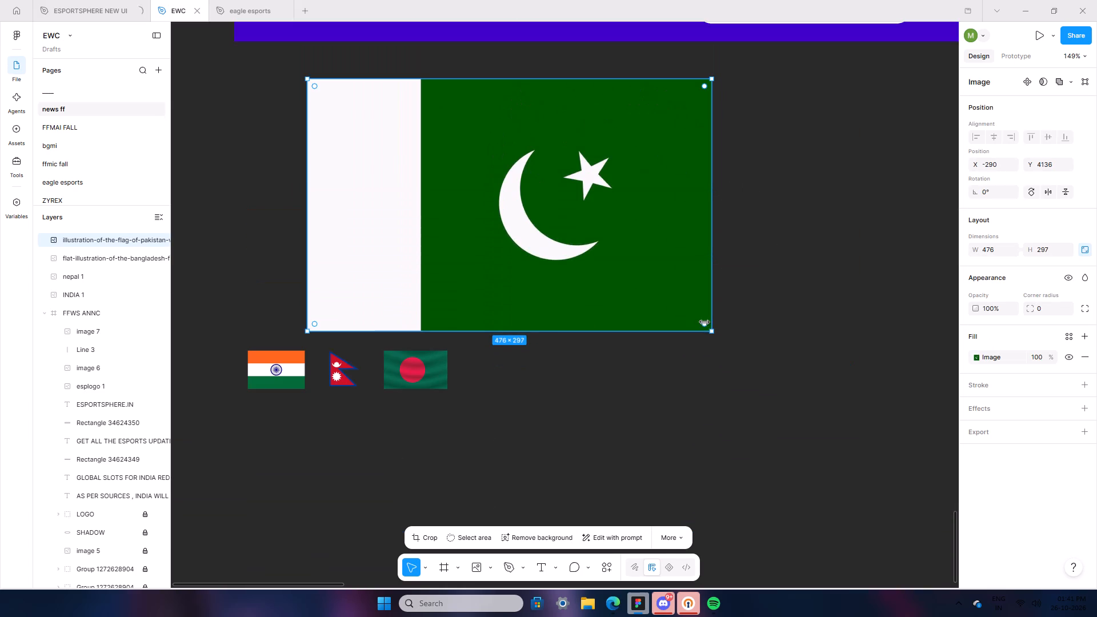
{"action": "left_click_drag", "start_coordinate": [710, 329], "coordinate": [340, 182]}
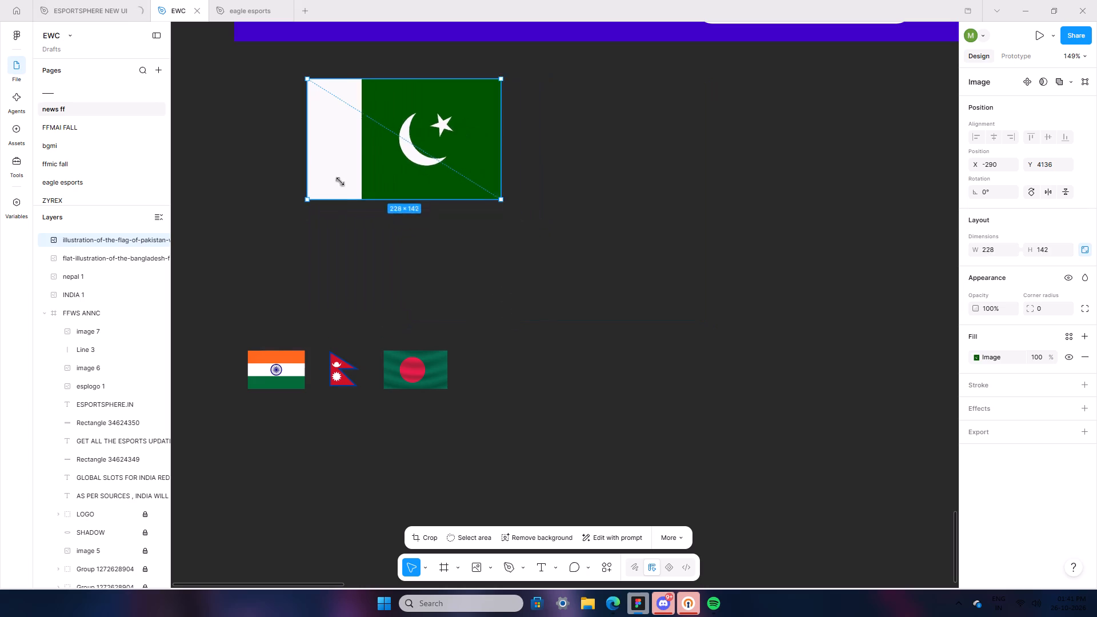
{"action": "left_click_drag", "start_coordinate": [340, 182], "coordinate": [318, 126]}
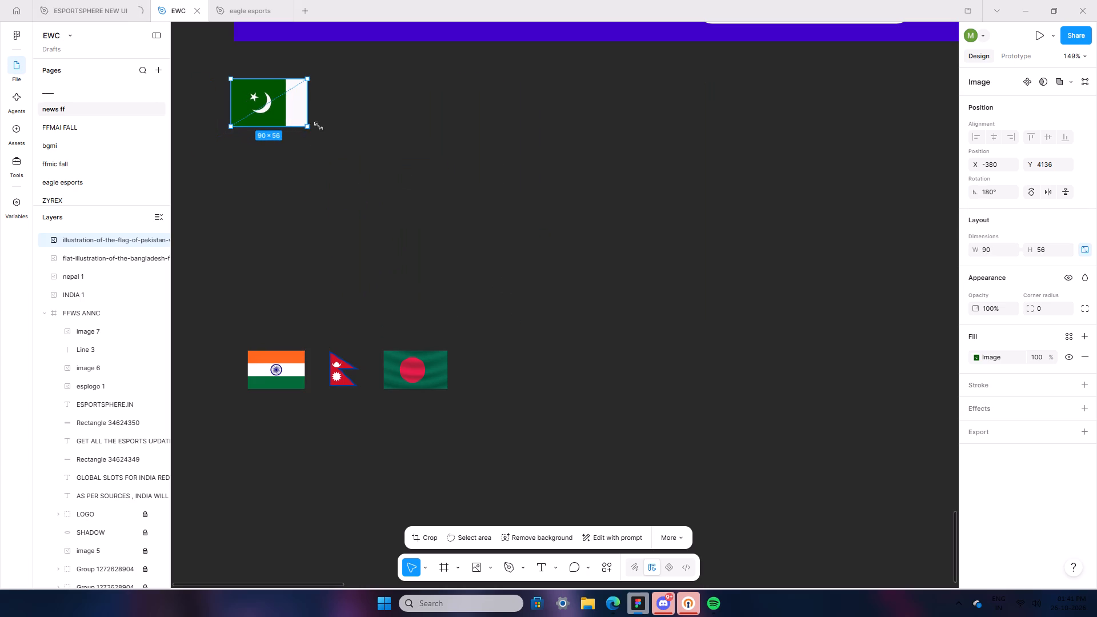
{"action": "left_click_drag", "start_coordinate": [318, 126], "coordinate": [322, 127]}
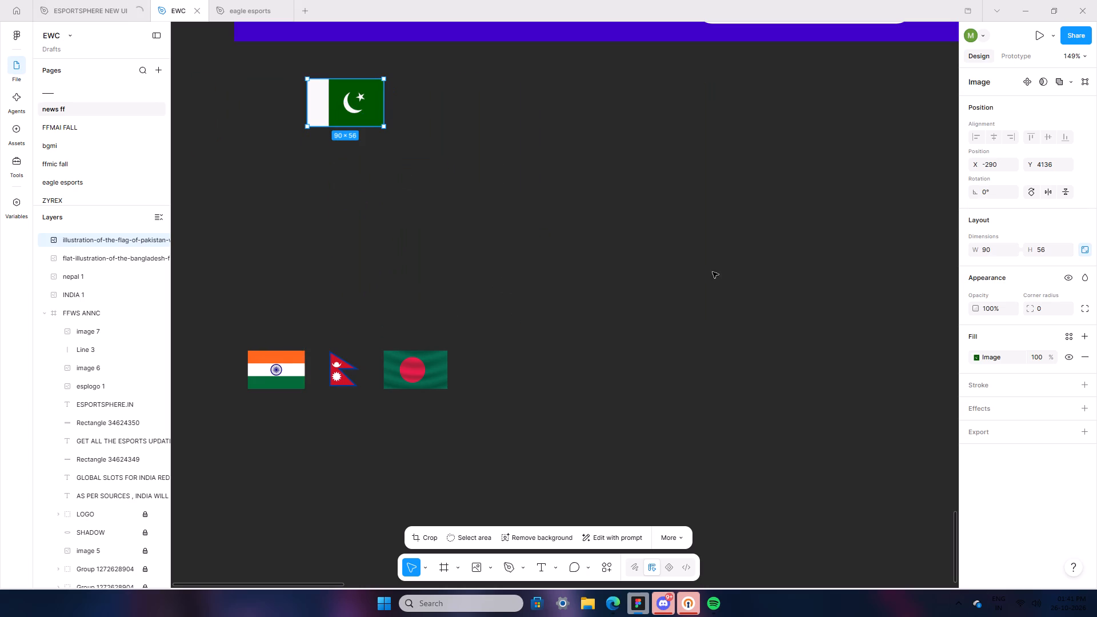
Move the Pakistan flag beside the Bangladesh flag at X -96, Y 4456 and shrink it to match the other flags' height.
{"action": "left_click_drag", "start_coordinate": [349, 97], "coordinate": [521, 381]}
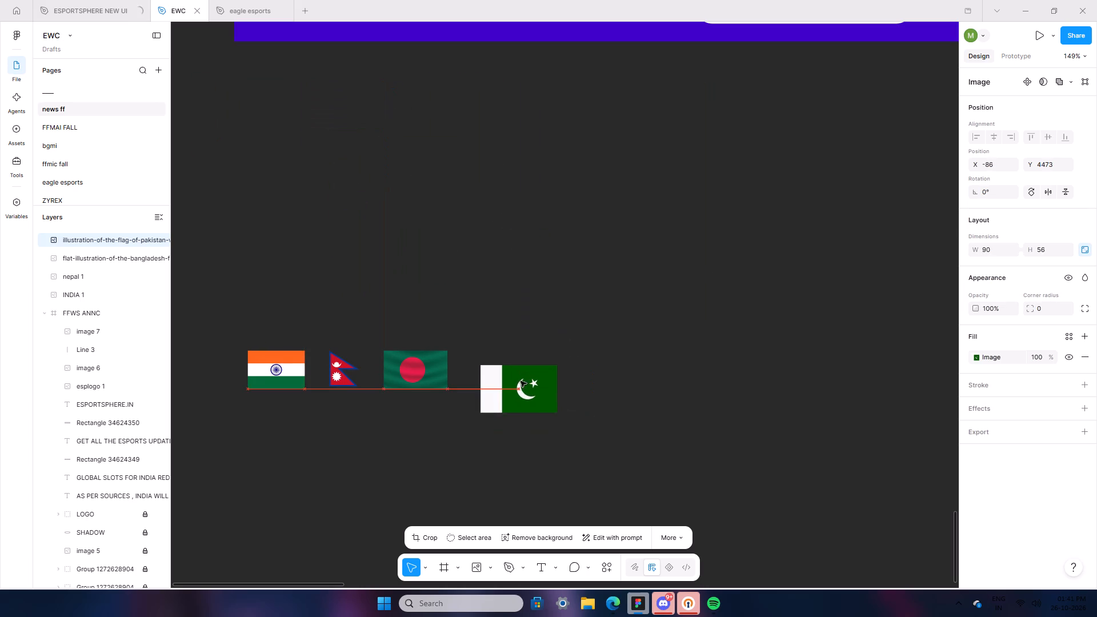
{"action": "left_click_drag", "start_coordinate": [521, 381], "coordinate": [515, 368]}
{"action": "left_click", "coordinate": [547, 391]}
{"action": "left_click_drag", "start_coordinate": [548, 398], "coordinate": [546, 395]}
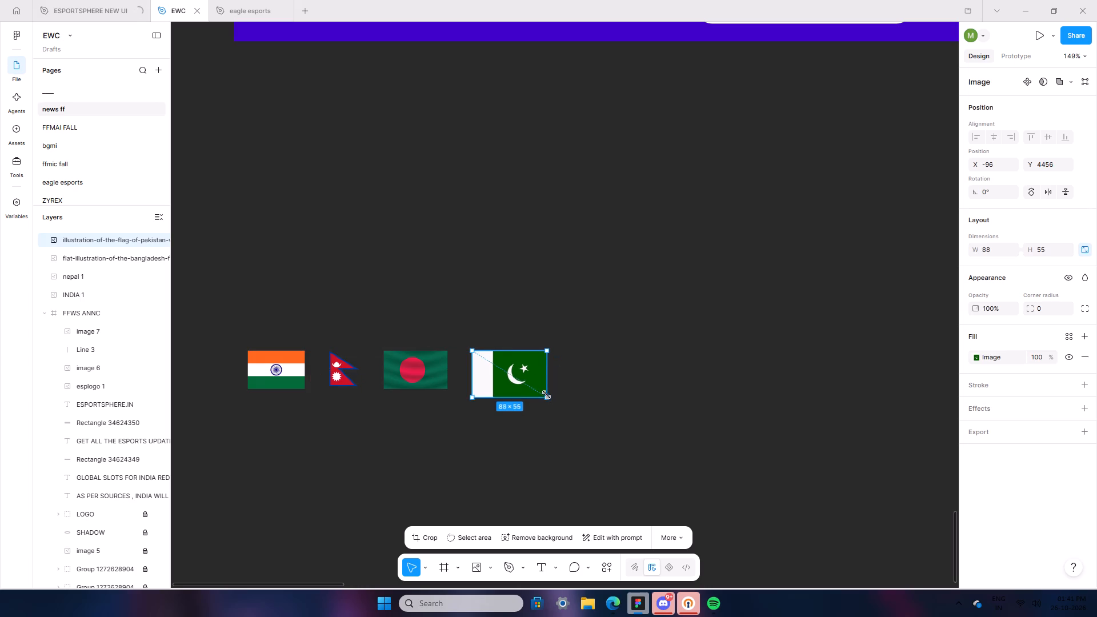
{"action": "left_click_drag", "start_coordinate": [546, 395], "coordinate": [527, 380]}
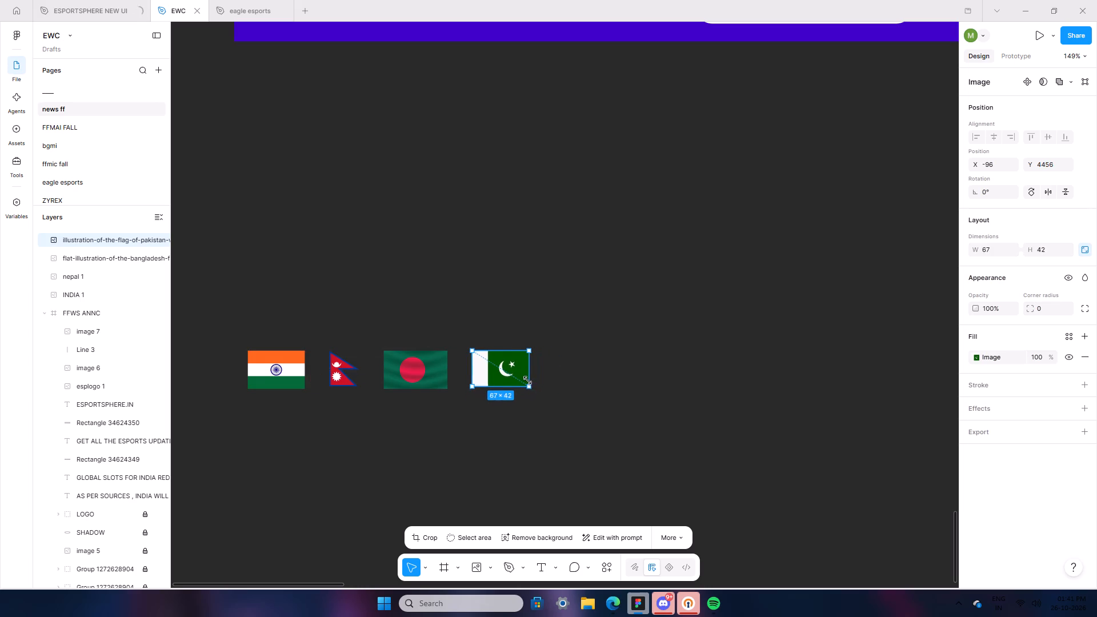
{"action": "left_click_drag", "start_coordinate": [527, 380], "coordinate": [532, 383]}
{"action": "left_click", "coordinate": [537, 425]}
Draw a rectangle about 430 × 81 over the row of four flags and set its corner radius to 50.
{"action": "scroll", "coordinate": [467, 511], "scroll_direction": "down", "scroll_amount": 7, "text": "ctrl"}
{"action": "left_click", "coordinate": [491, 565]}
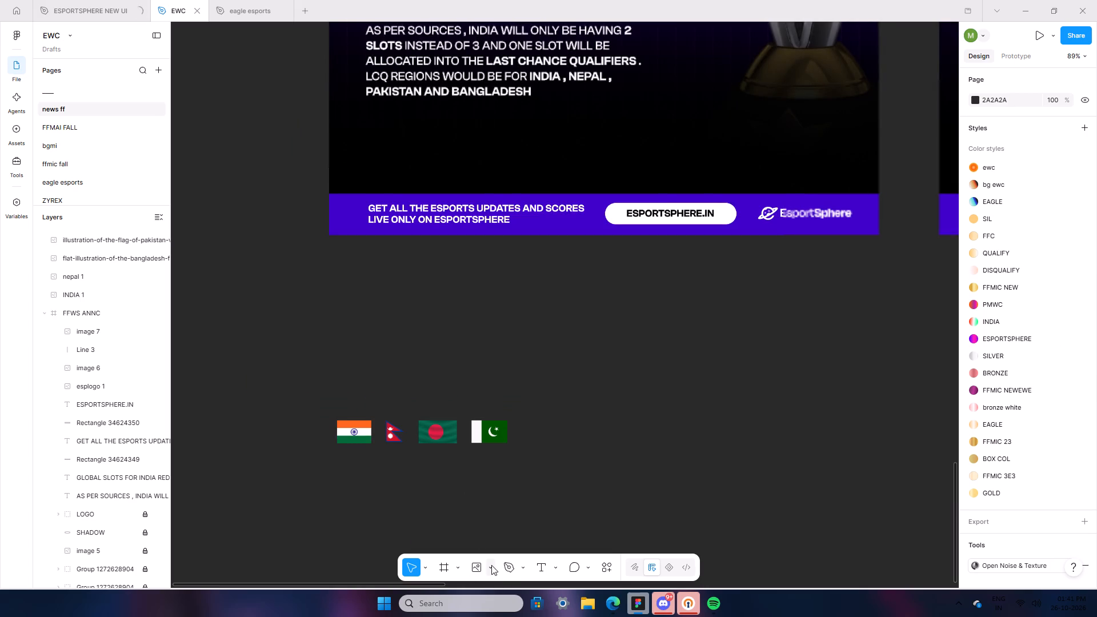
{"action": "left_click", "coordinate": [527, 463]}
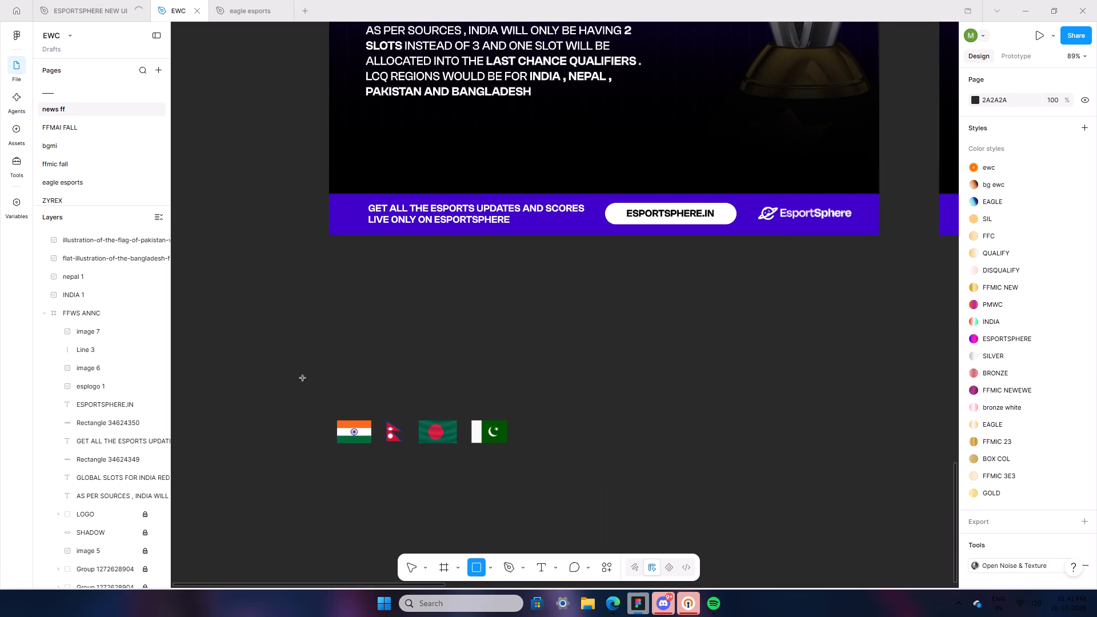
{"action": "left_click_drag", "start_coordinate": [310, 410], "coordinate": [526, 475]}
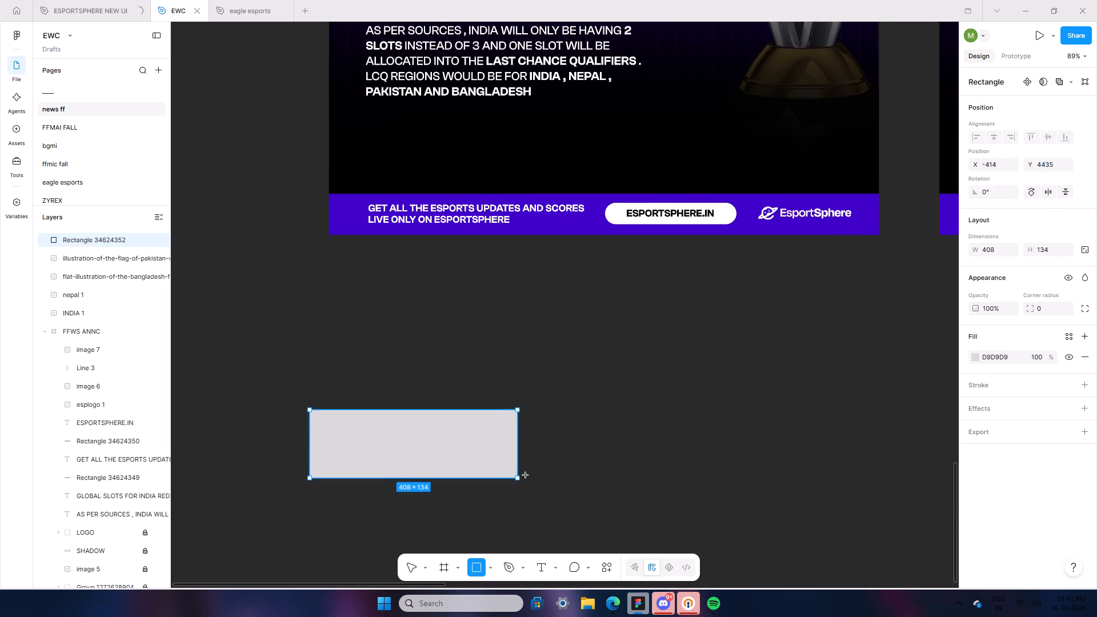
{"action": "left_click_drag", "start_coordinate": [526, 475], "coordinate": [529, 451]}
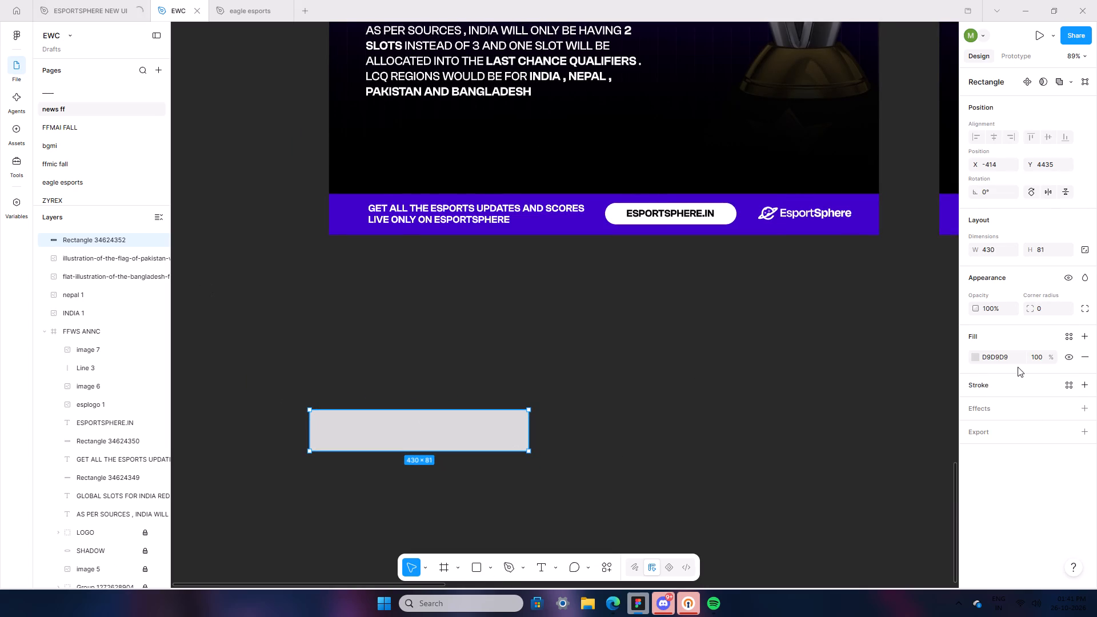
{"action": "left_click", "coordinate": [1059, 308]}
{"action": "type", "text": "50"}
{"action": "left_click", "coordinate": [1042, 290]}
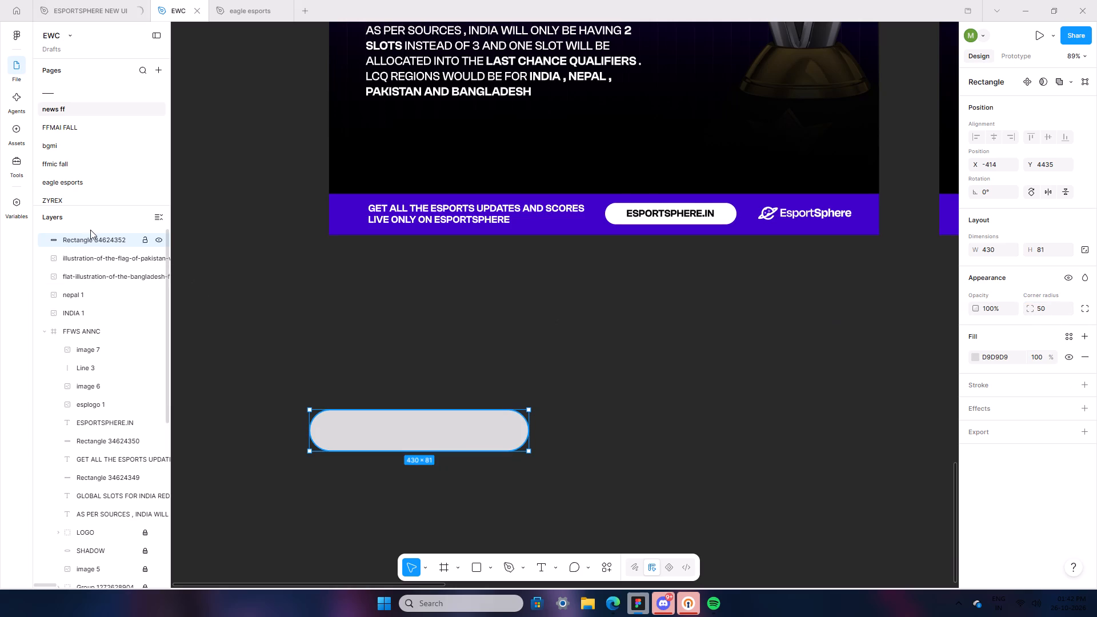
Move the rounded rectangle's layer below the INDIA 1 layer so that it sits behind all four flags.
{"action": "left_click_drag", "start_coordinate": [90, 233], "coordinate": [94, 321]}
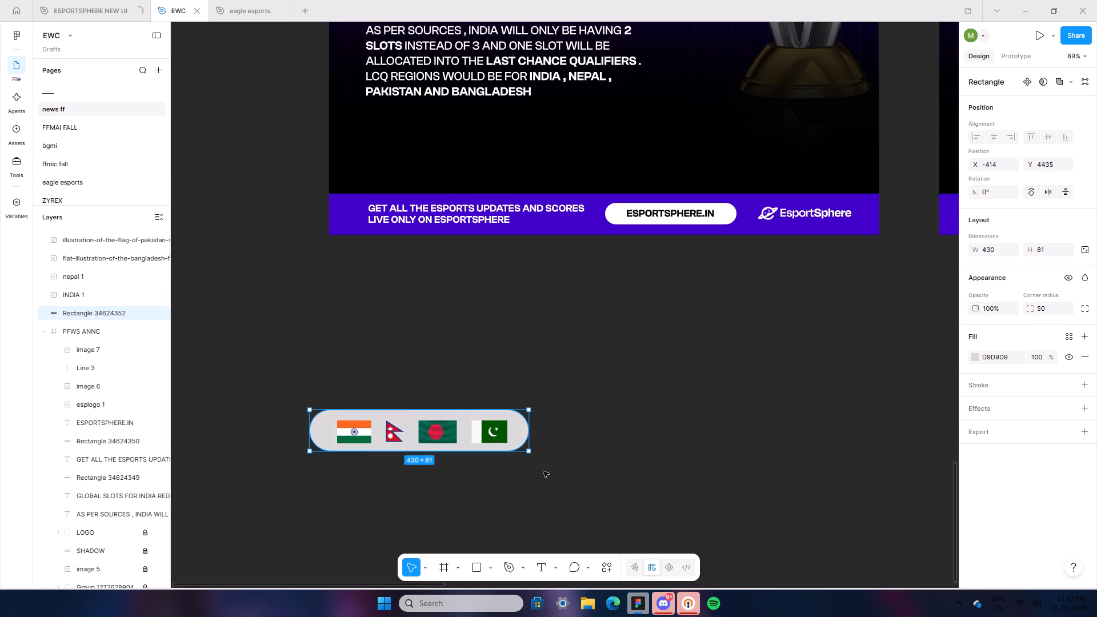
{"action": "left_click", "coordinate": [544, 474]}
Nudge the rounded rectangle to X -415, Y 4440 to centre it vertically behind the flags.
{"action": "scroll", "coordinate": [553, 498], "scroll_direction": "down", "scroll_amount": 9, "text": "ctrl"}
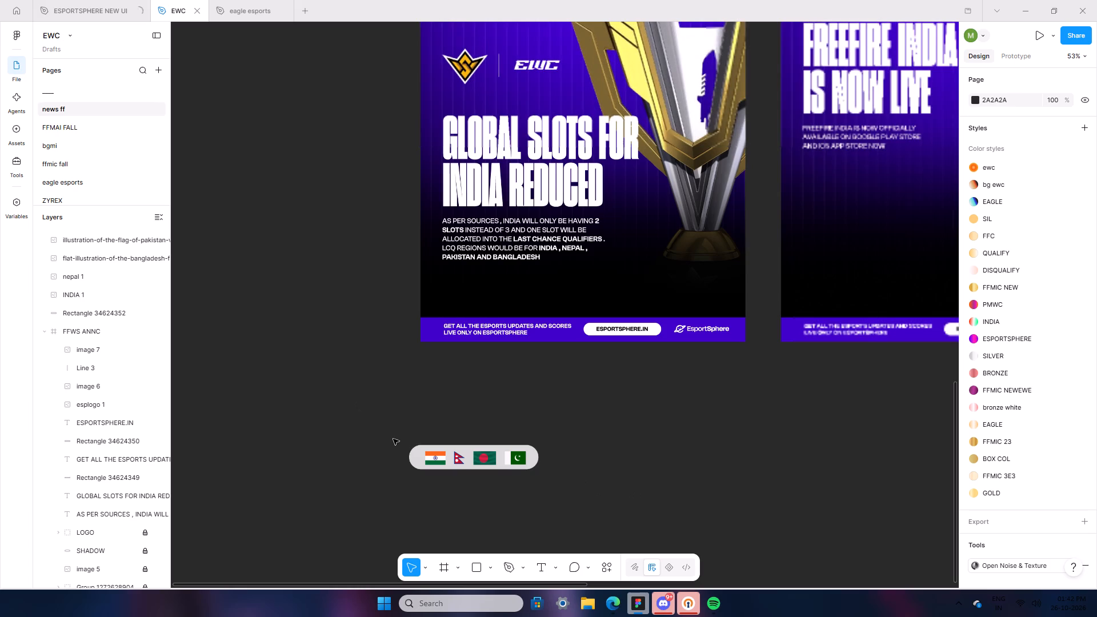
{"action": "scroll", "coordinate": [462, 467], "scroll_direction": "up", "scroll_amount": 2}
{"action": "scroll", "coordinate": [527, 492], "scroll_direction": "up", "scroll_amount": 1}
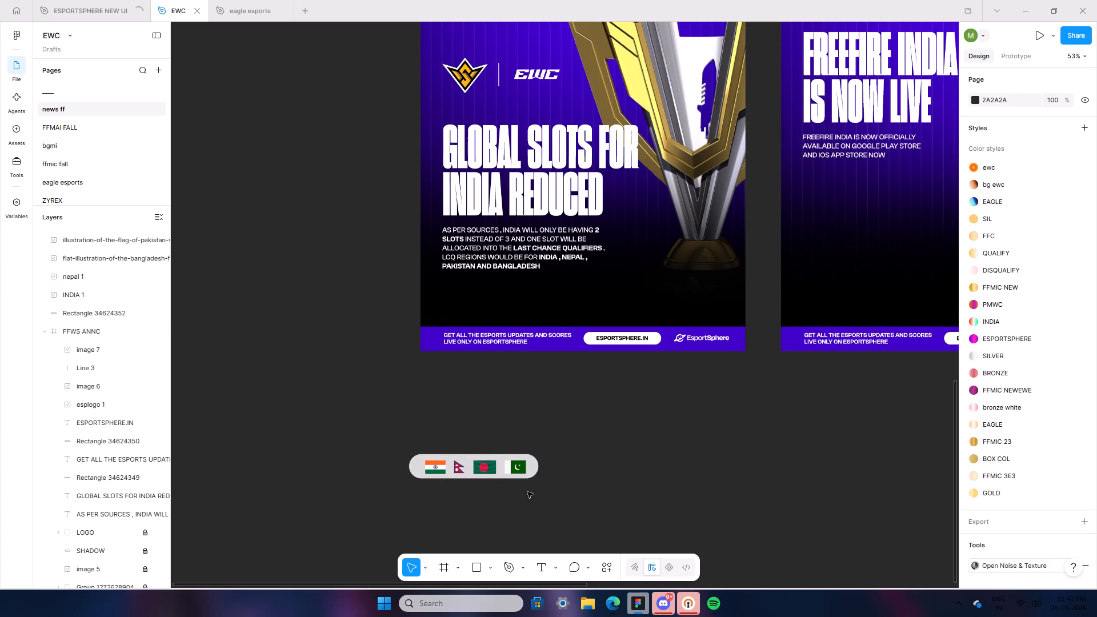
{"action": "left_click", "coordinate": [421, 470]}
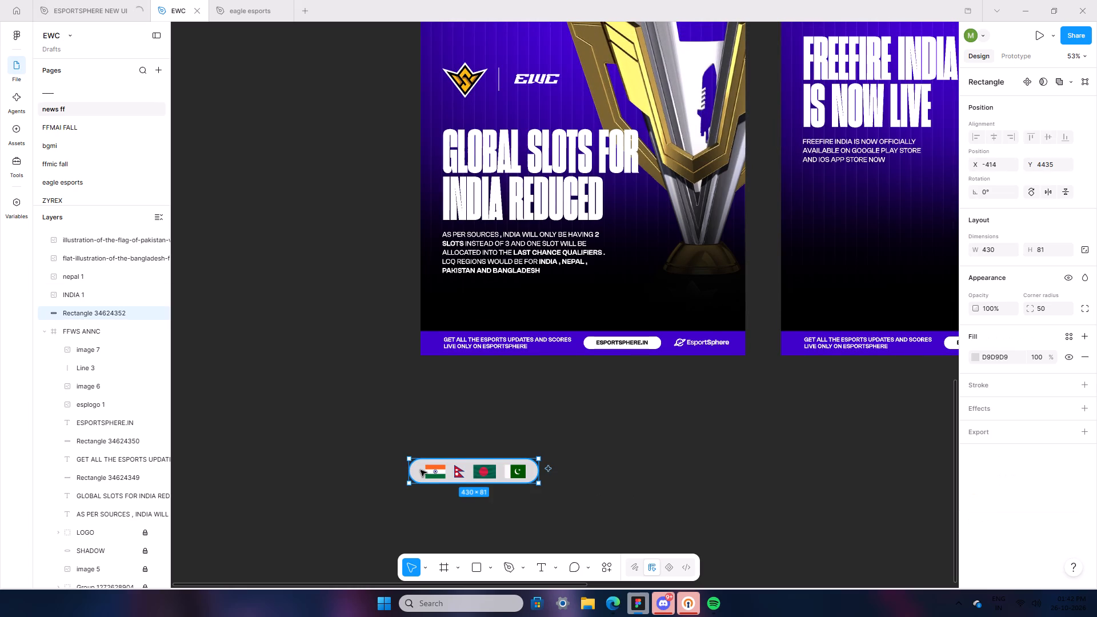
{"action": "left_click", "coordinate": [421, 470]}
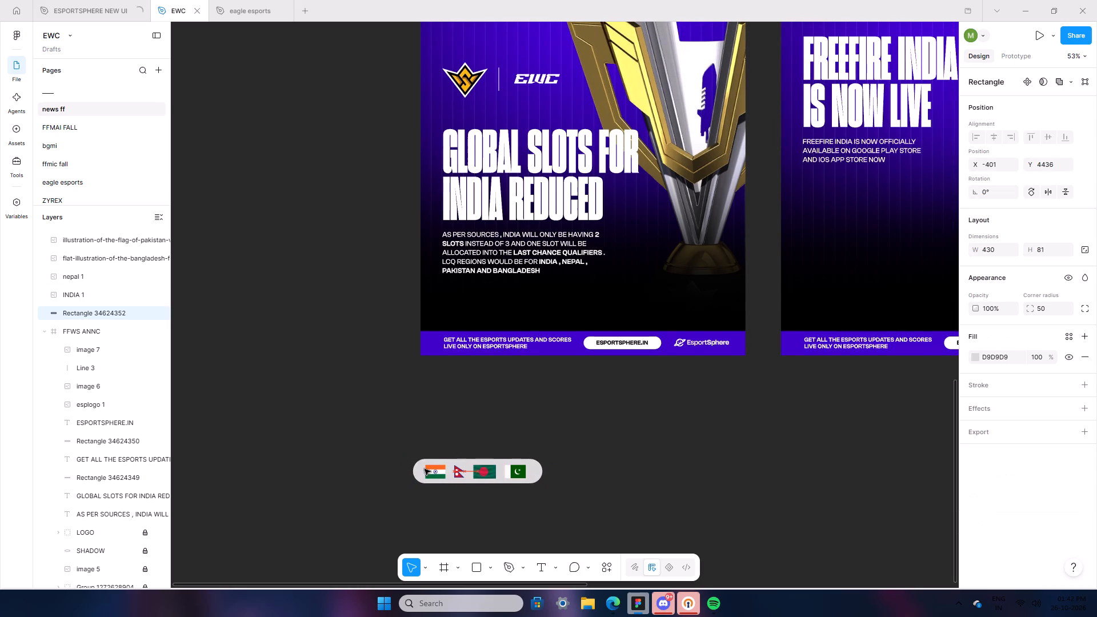
{"action": "key", "text": "Down"}
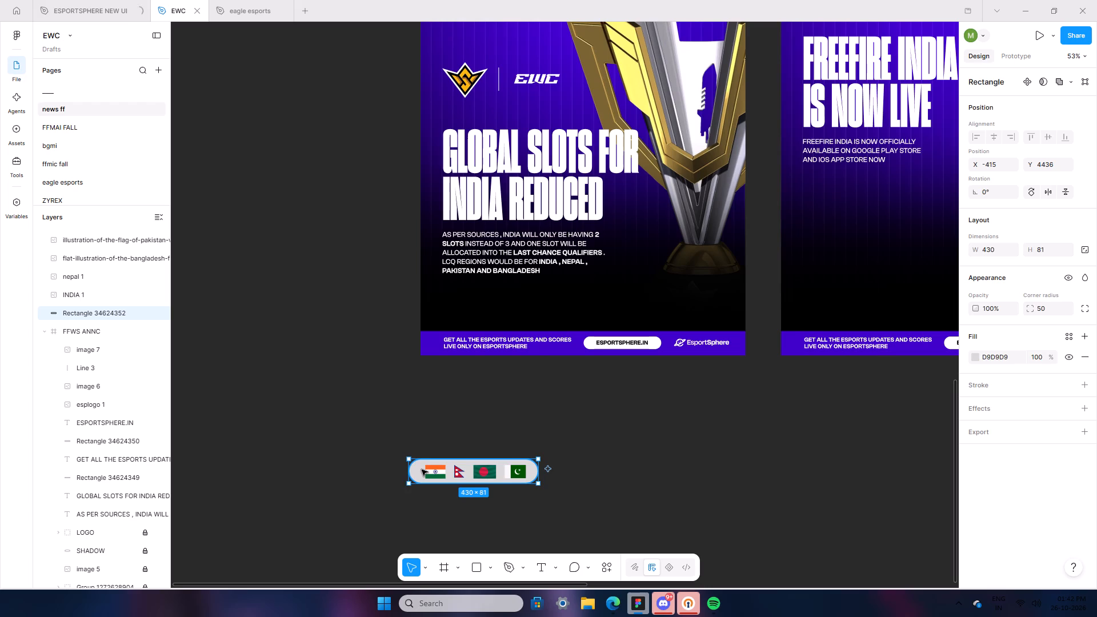
{"action": "key", "text": "Down"}
{"action": "key", "text": "Down"}
{"action": "key", "text": "Down"}
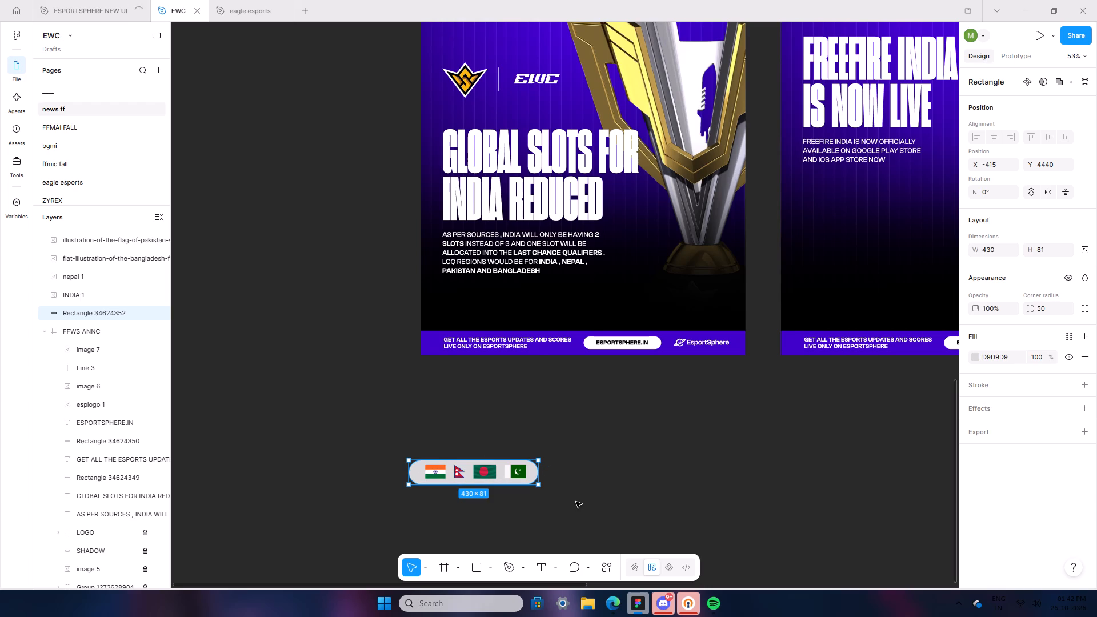
Fill the rounded rectangle with the purple #3F01C9 sampled from the post's footer bar.
{"action": "left_click", "coordinate": [973, 352]}
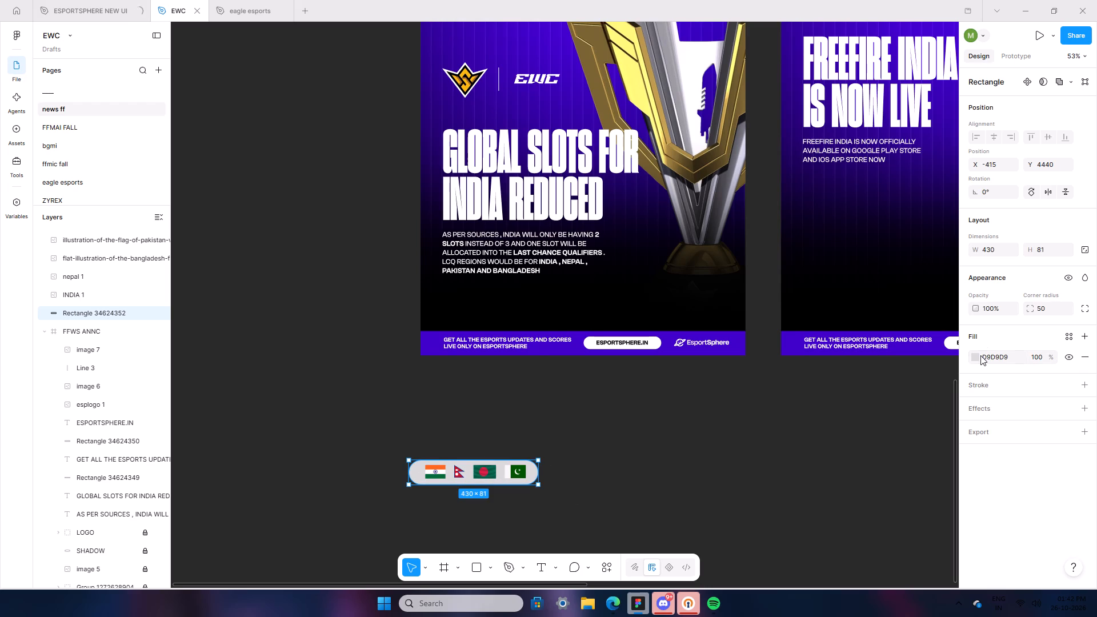
{"action": "left_click", "coordinate": [973, 356]}
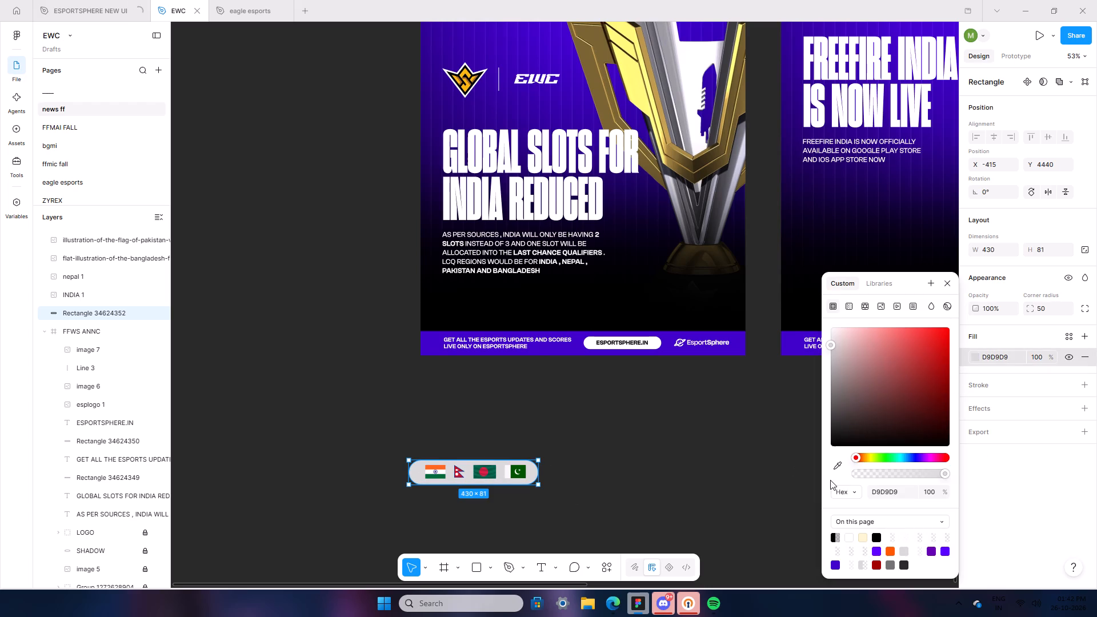
{"action": "left_click", "coordinate": [833, 471]}
{"action": "left_click", "coordinate": [668, 340]}
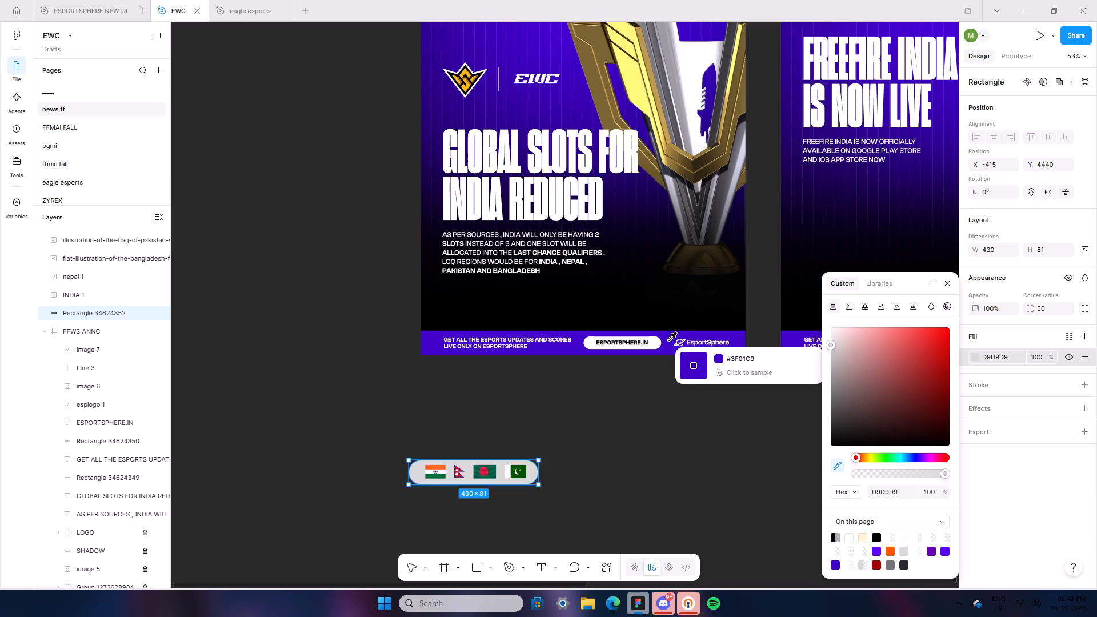
{"action": "left_click", "coordinate": [643, 480]}
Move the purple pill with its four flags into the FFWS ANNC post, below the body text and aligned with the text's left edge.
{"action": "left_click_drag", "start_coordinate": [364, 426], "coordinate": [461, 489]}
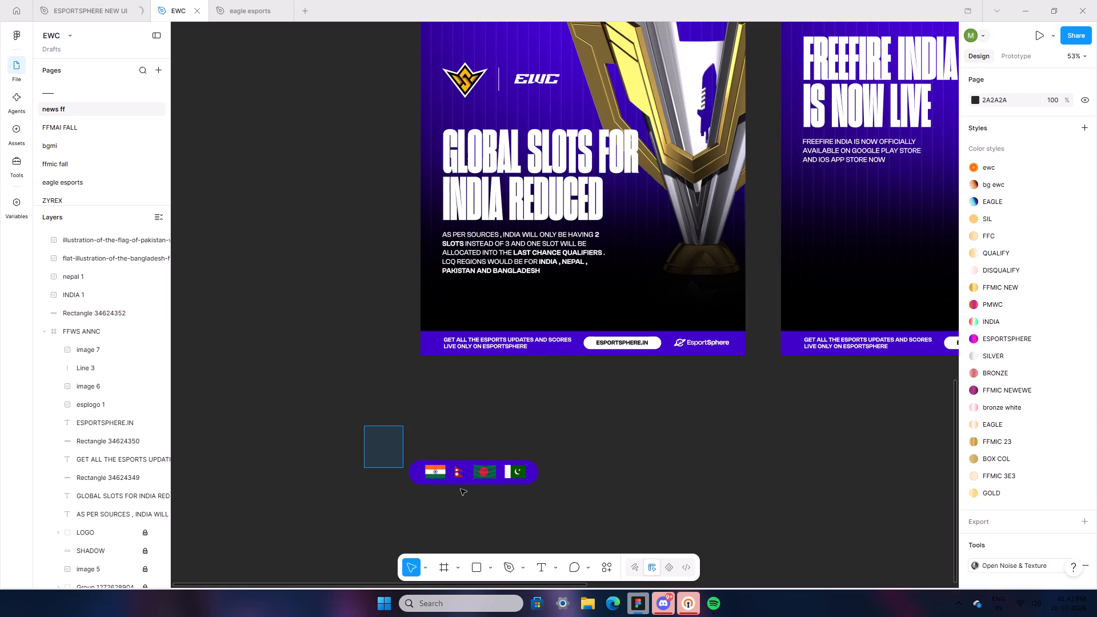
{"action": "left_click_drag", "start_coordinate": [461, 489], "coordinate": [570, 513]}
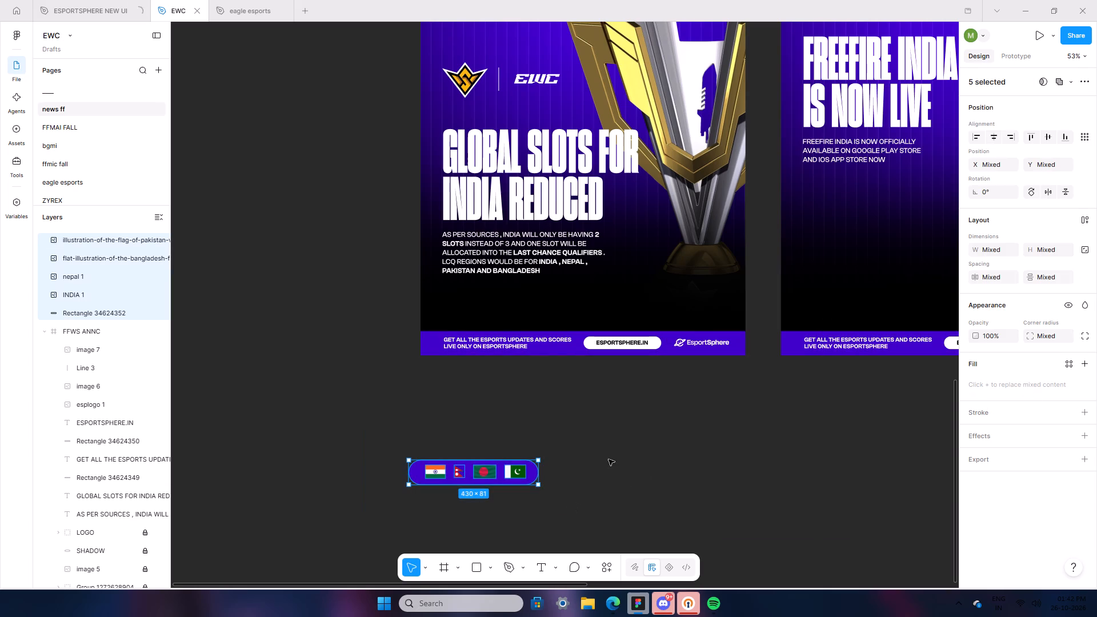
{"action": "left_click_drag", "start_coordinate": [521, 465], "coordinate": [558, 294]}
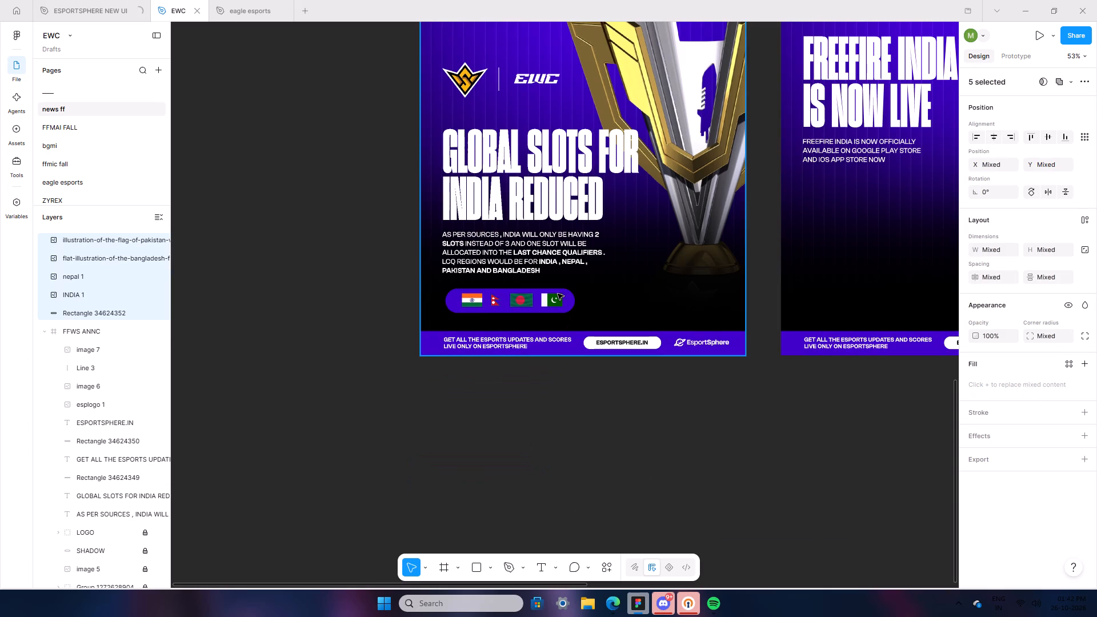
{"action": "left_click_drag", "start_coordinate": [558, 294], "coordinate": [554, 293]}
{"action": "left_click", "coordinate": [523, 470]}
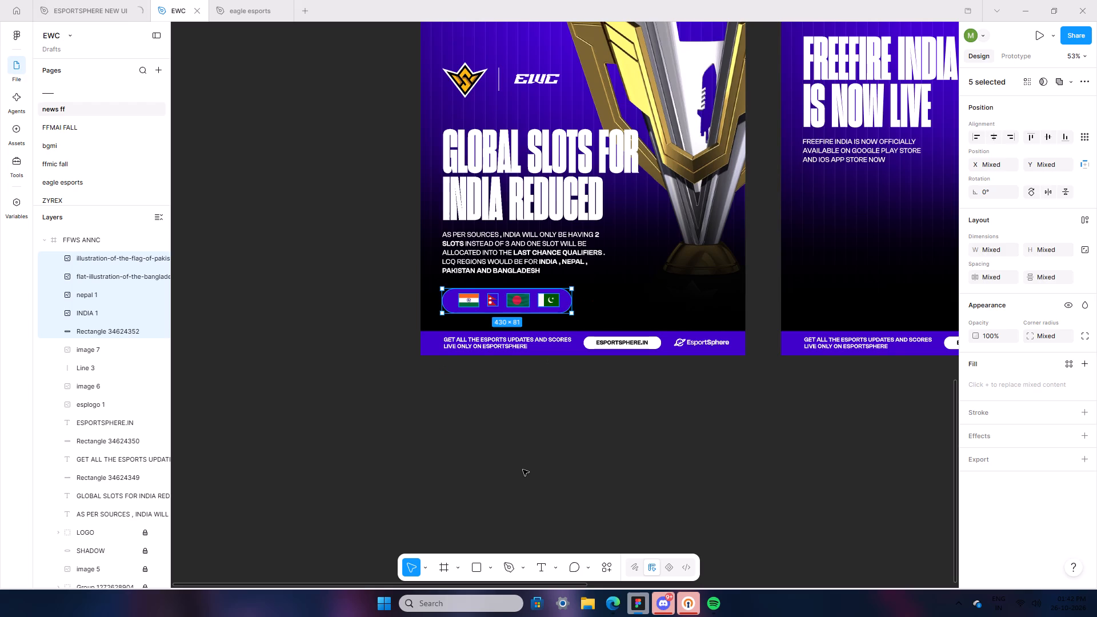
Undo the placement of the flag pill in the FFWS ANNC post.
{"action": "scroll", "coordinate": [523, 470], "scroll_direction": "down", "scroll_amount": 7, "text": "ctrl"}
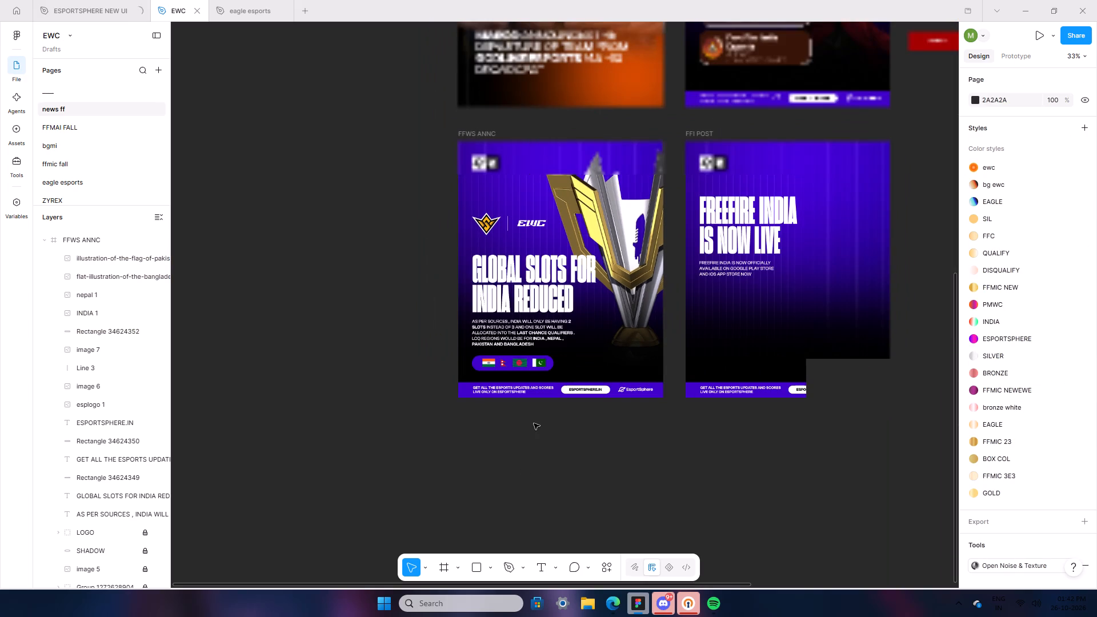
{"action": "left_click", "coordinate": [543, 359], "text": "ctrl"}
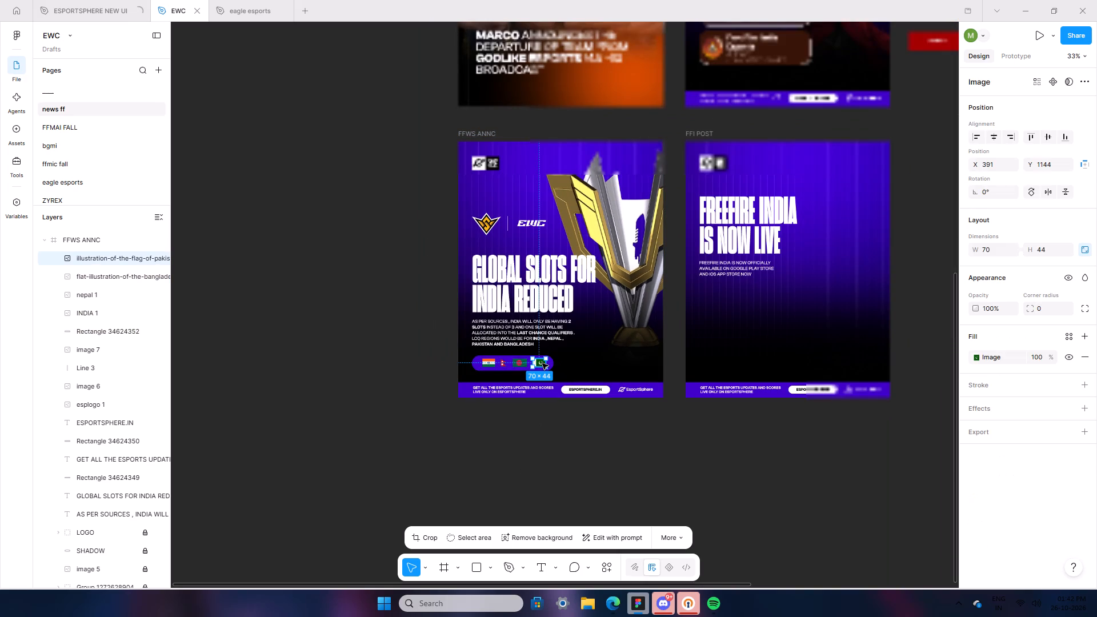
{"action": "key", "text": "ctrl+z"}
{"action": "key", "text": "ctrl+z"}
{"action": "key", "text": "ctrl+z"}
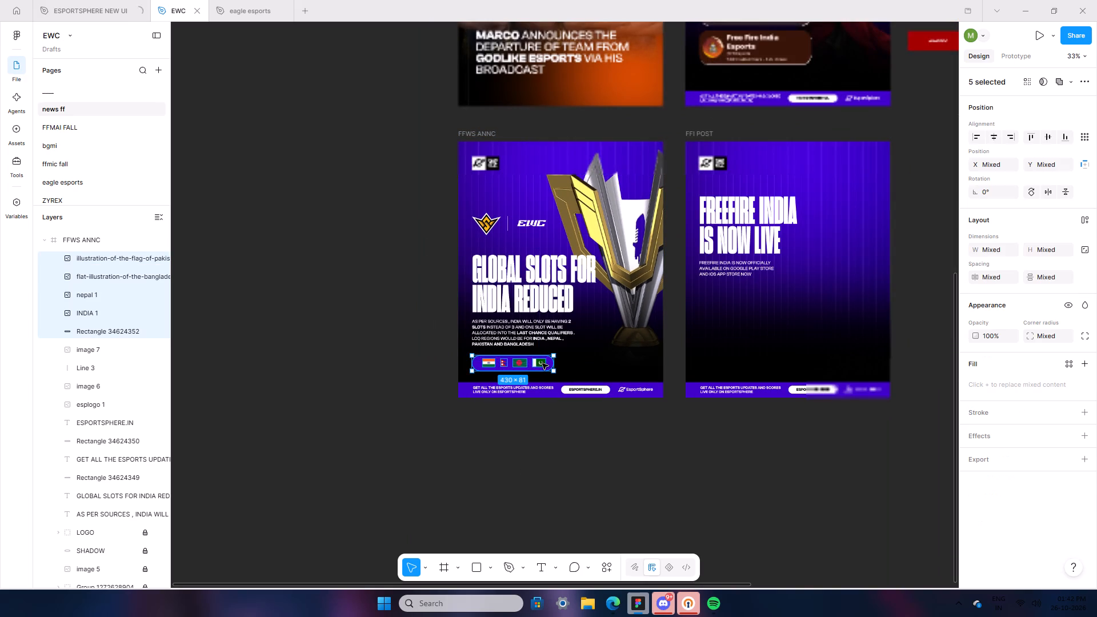
Delete the purple pill together with its four flags.
{"action": "key", "text": "BackSpace"}
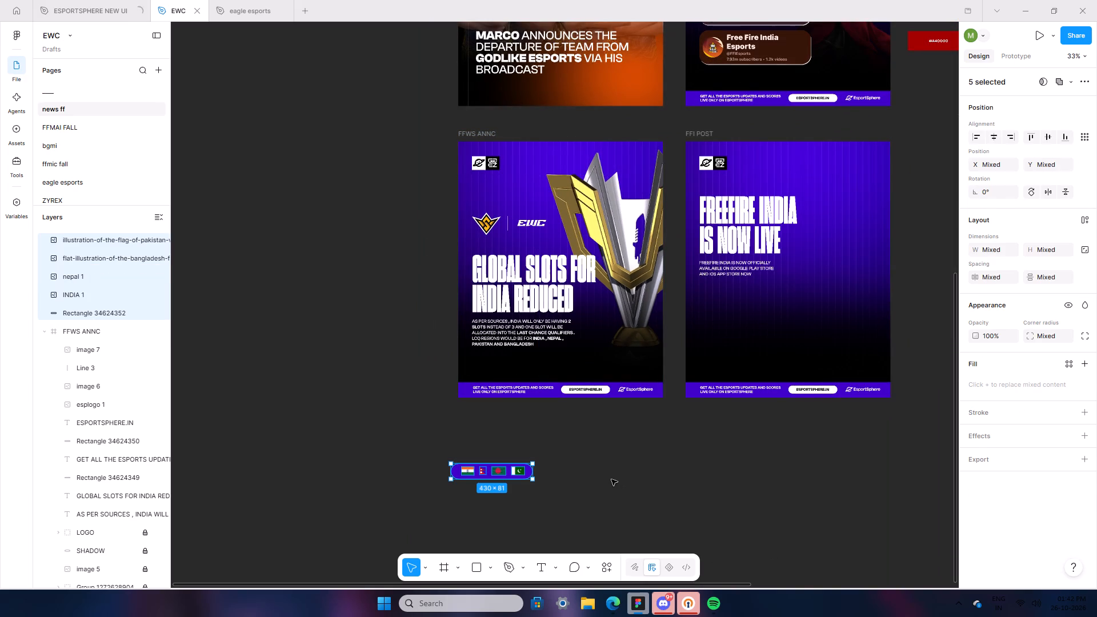
Export the FFWS ANNC frame as a PNG at 4x.
{"action": "left_click", "coordinate": [475, 133]}
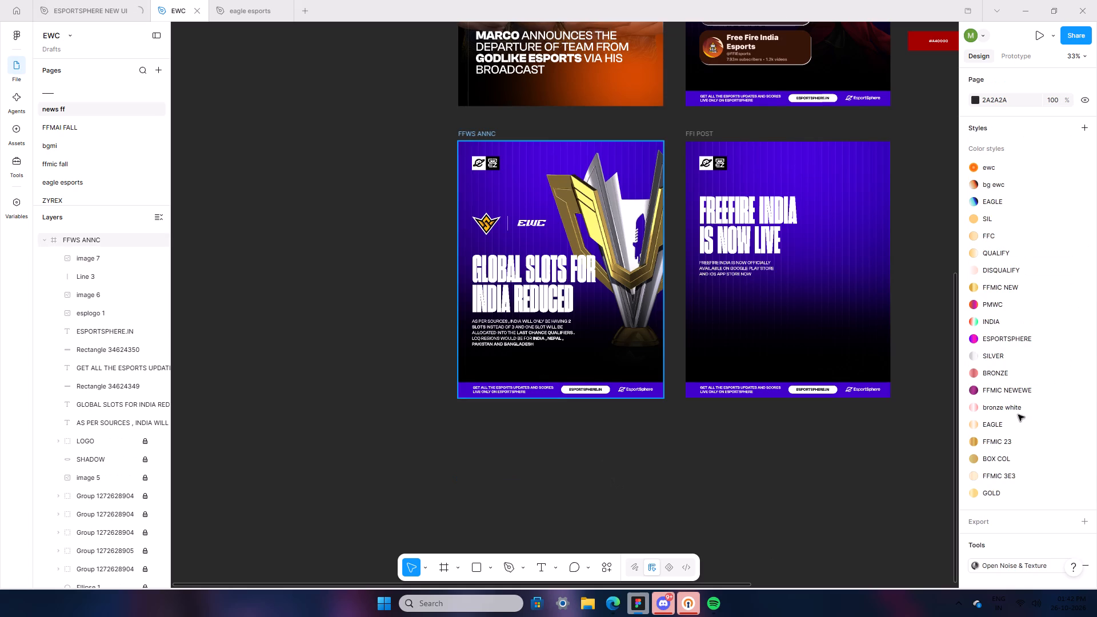
{"action": "scroll", "coordinate": [1018, 412], "scroll_direction": "down", "scroll_amount": 6}
{"action": "left_click", "coordinate": [1022, 522]}
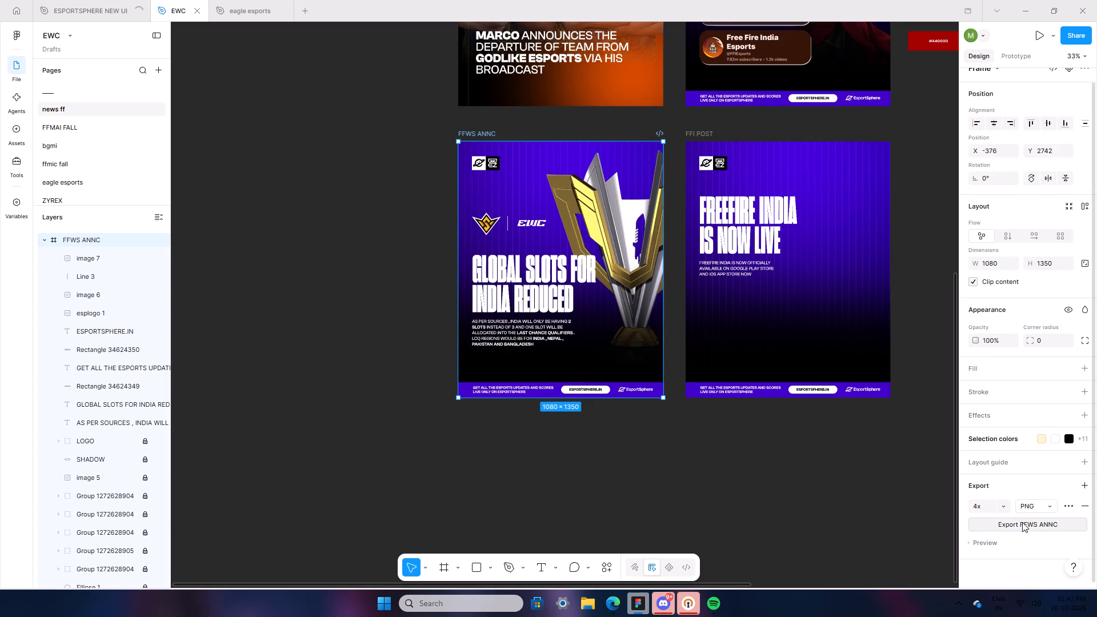
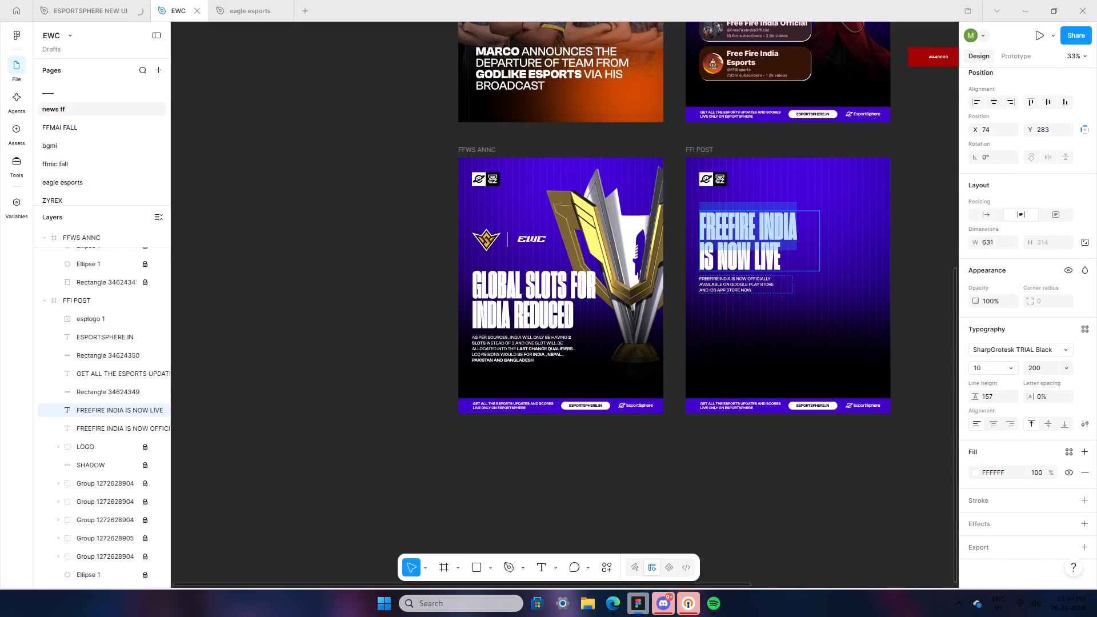
Replace the second line of the FFI POST headline with "LAUNCHES ON 28 OCT".
{"action": "triple_click", "coordinate": [760, 243]}
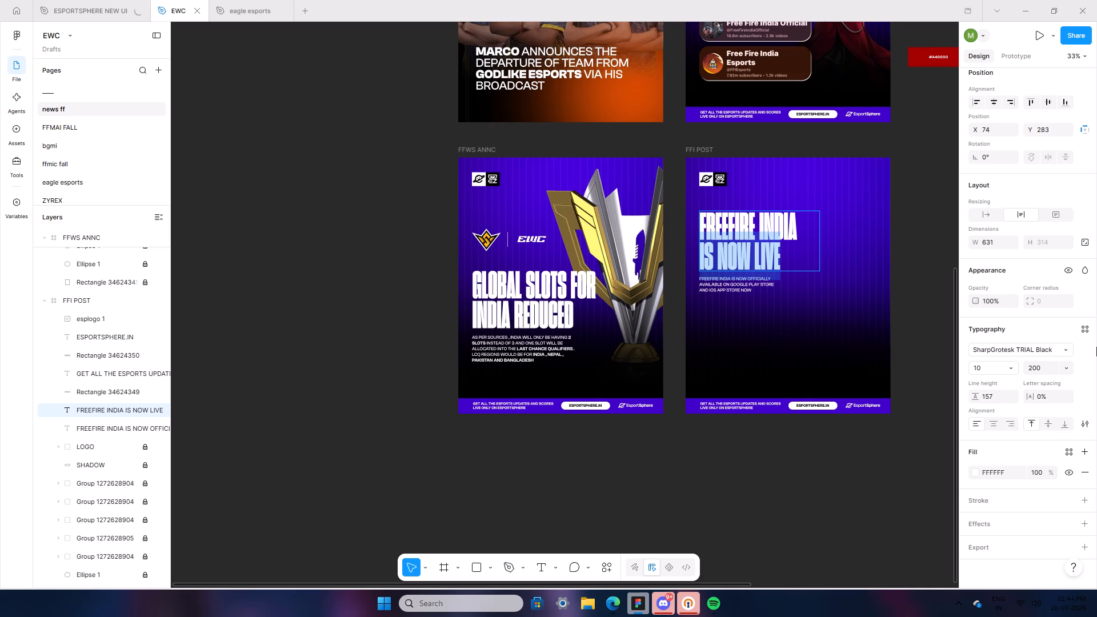
{"action": "type", "text": "LAUNCHES I"}
{"action": "key", "text": "BackSpace"}
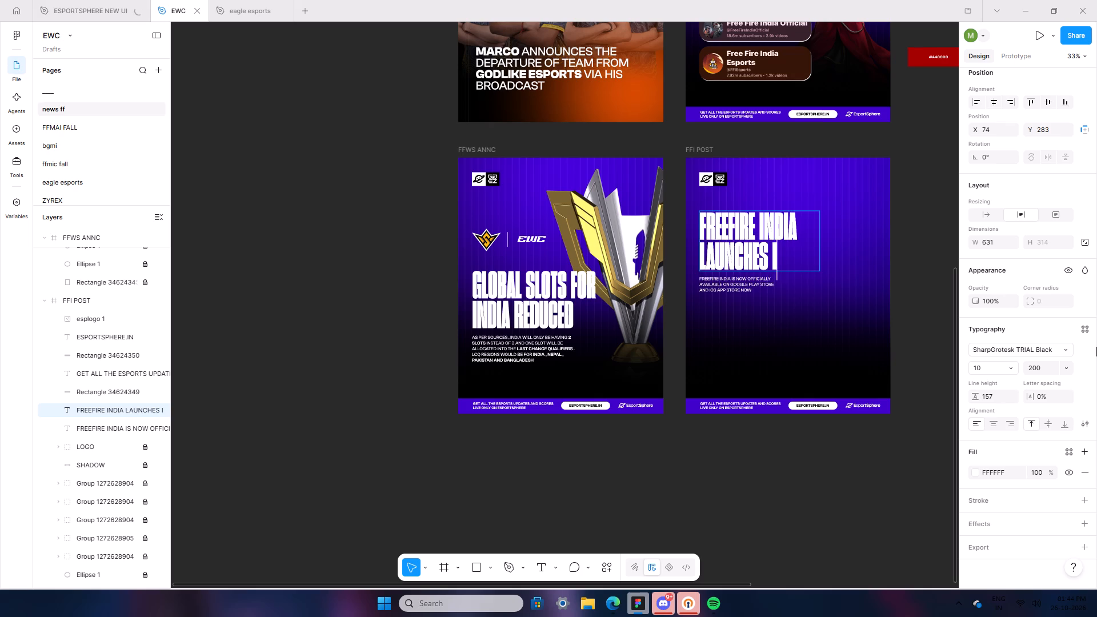
{"action": "type", "text": "ON"}
{"action": "key", "text": "space"}
{"action": "type", "text": "28 OCT"}
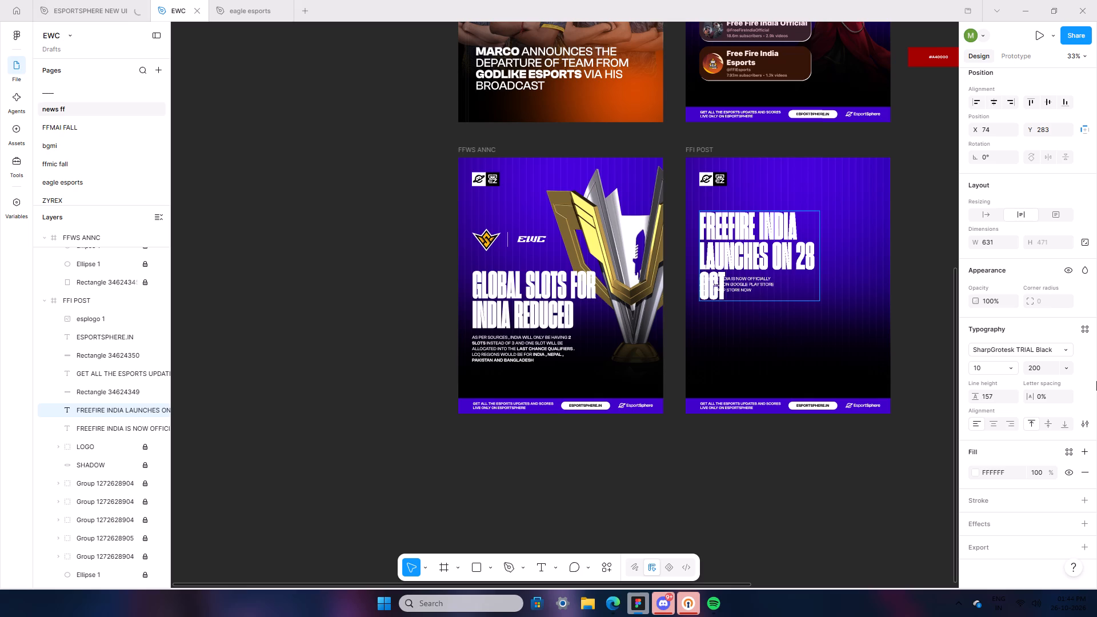
{"action": "left_click", "coordinate": [818, 473]}
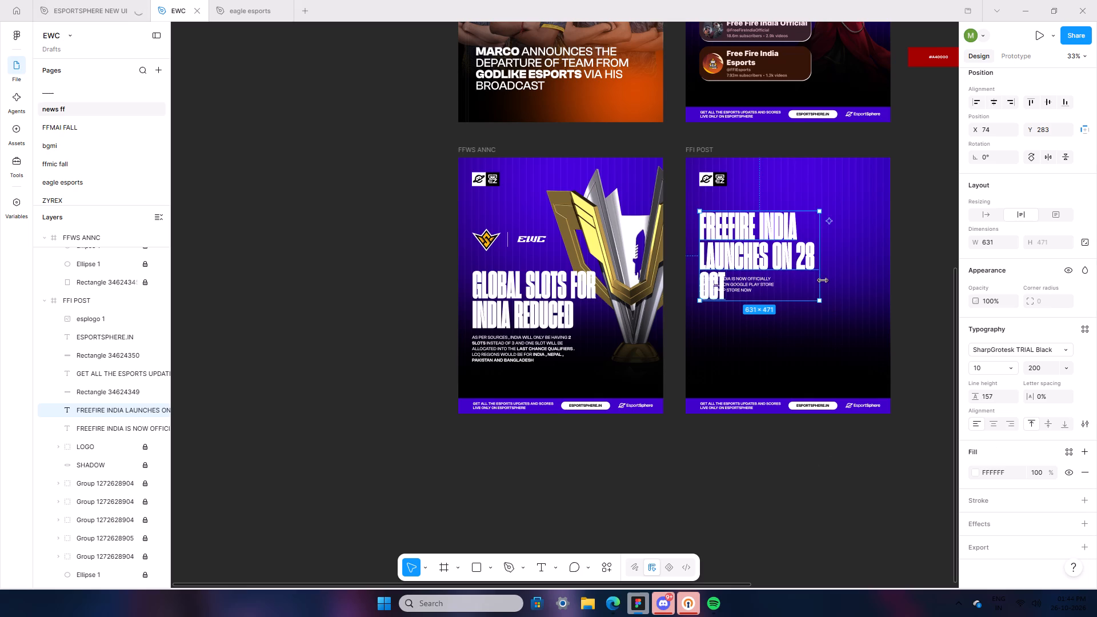
Widen the FFI POST headline's text box to 765 so "LAUNCHES ON 28 OCT" fits on one line.
{"action": "left_click_drag", "start_coordinate": [823, 281], "coordinate": [848, 293]}
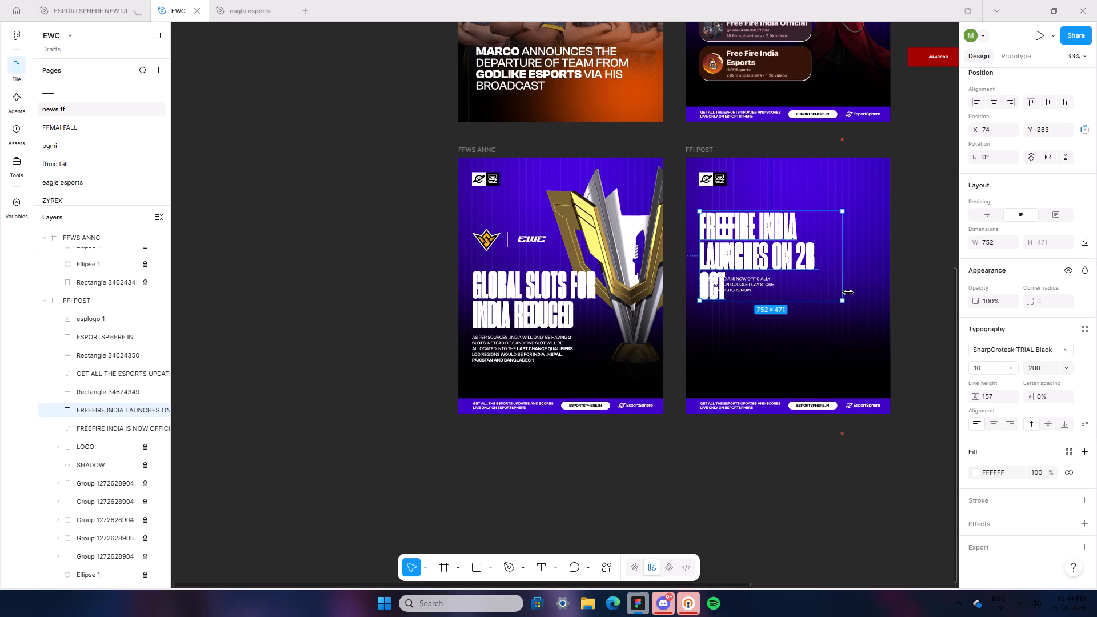
{"action": "left_click_drag", "start_coordinate": [848, 293], "coordinate": [846, 294]}
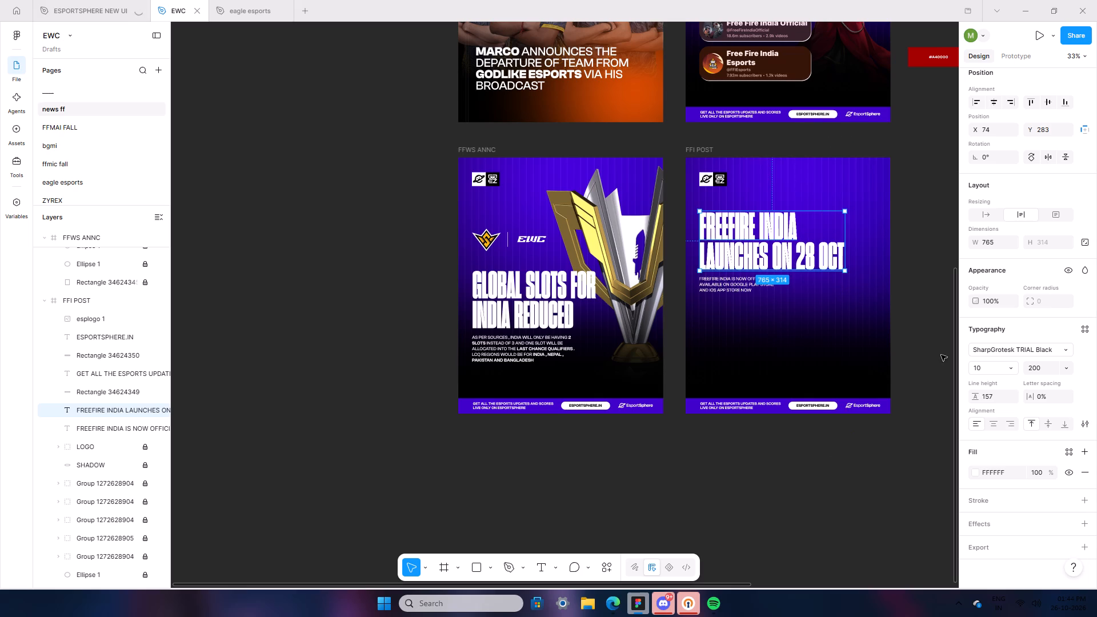
Set the FFI POST headline's font size to 180.
{"action": "left_click", "coordinate": [1062, 372]}
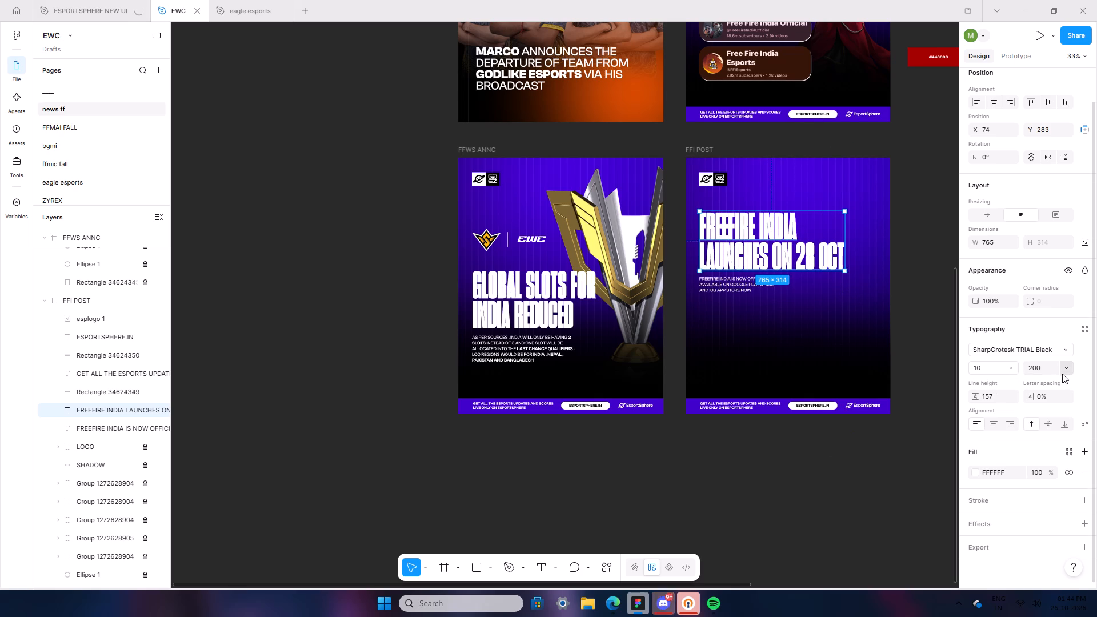
{"action": "left_click", "coordinate": [971, 322]}
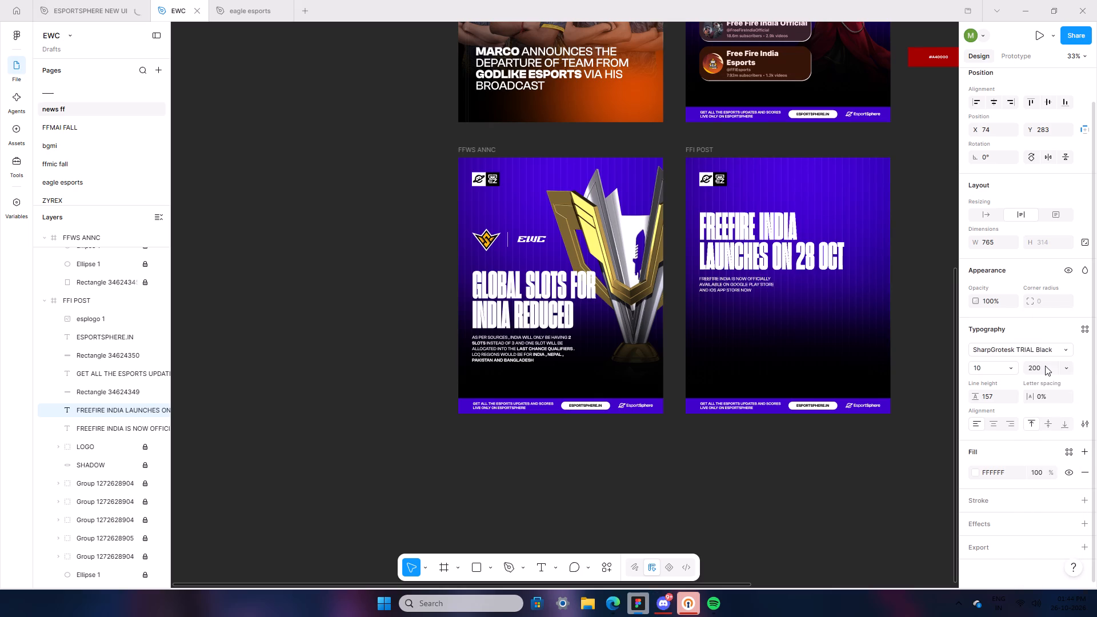
{"action": "left_click", "coordinate": [1044, 367]}
{"action": "type", "text": "180"}
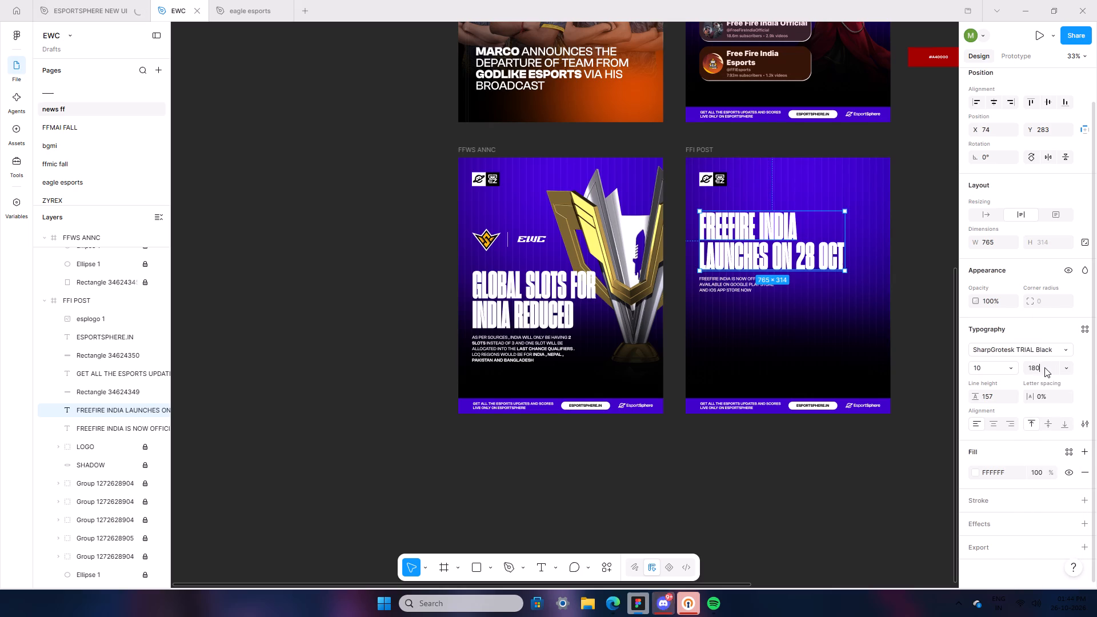
{"action": "scroll", "coordinate": [909, 394], "scroll_direction": "up", "scroll_amount": 1}
{"action": "left_click", "coordinate": [853, 475]}
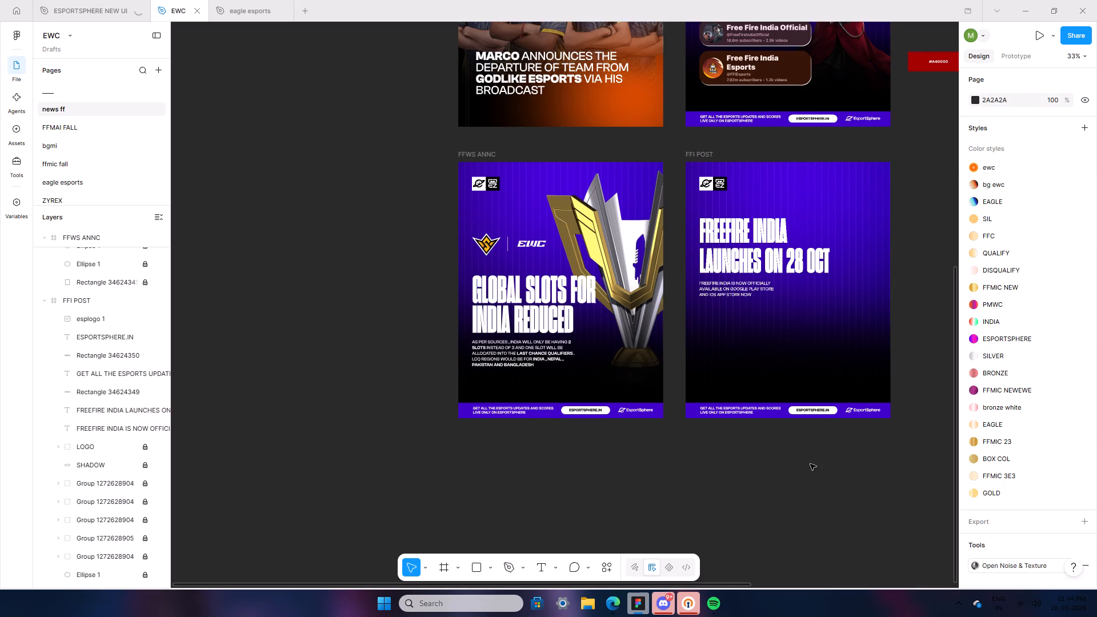
Reduce the line height of the "FREEFIRE INDIA LAUNCHES ON 28 OCT" headline to 146.
{"action": "left_click", "coordinate": [790, 270]}
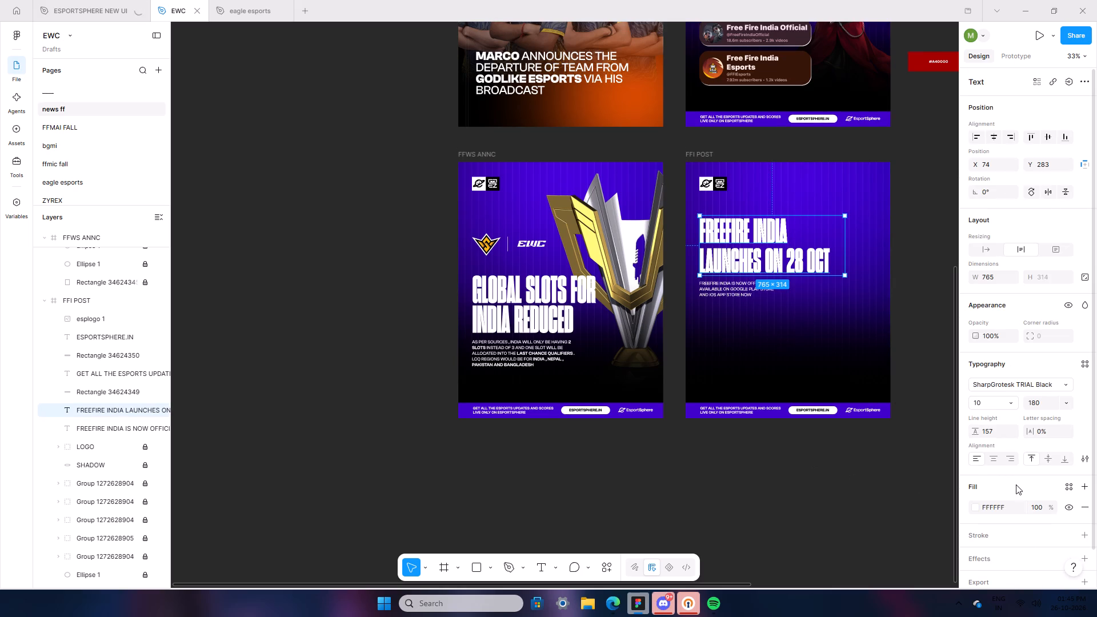
{"action": "left_click", "coordinate": [997, 430]}
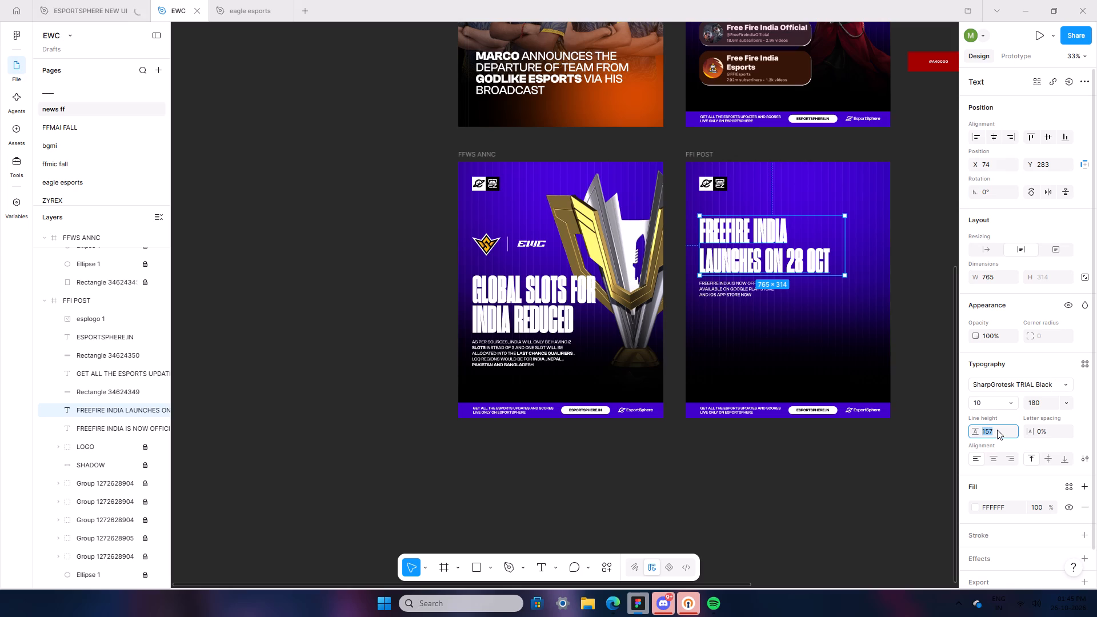
{"action": "key", "text": "Up"}
{"action": "key", "text": "Up"}
{"action": "key", "text": "Up"}
{"action": "key", "text": "Up"}
{"action": "key", "text": "Down"}
{"action": "key", "text": "Down"}
{"action": "key", "text": "Down"}
{"action": "key", "text": "Down"}
{"action": "key", "text": "Down"}
{"action": "key", "text": "Down"}
{"action": "key", "text": "Down"}
{"action": "key", "text": "Down"}
{"action": "key", "text": "Down"}
{"action": "key", "text": "Down"}
{"action": "key", "text": "Down"}
{"action": "key", "text": "Down"}
{"action": "key", "text": "Down"}
{"action": "key", "text": "Down"}
{"action": "key", "text": "Down"}
{"action": "key", "text": "Down"}
{"action": "key", "text": "Down"}
{"action": "key", "text": "Down"}
{"action": "key", "text": "Down"}
{"action": "key", "text": "Down"}
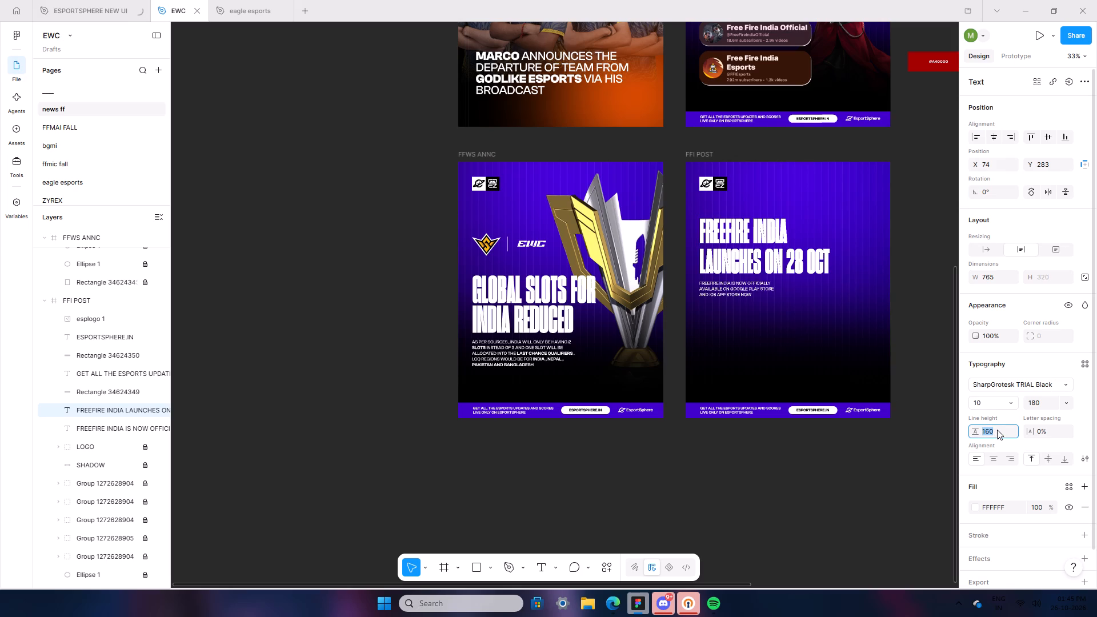
{"action": "key", "text": "Down"}
{"action": "key", "text": "Down"}
{"action": "key", "text": "Down"}
{"action": "key", "text": "Down"}
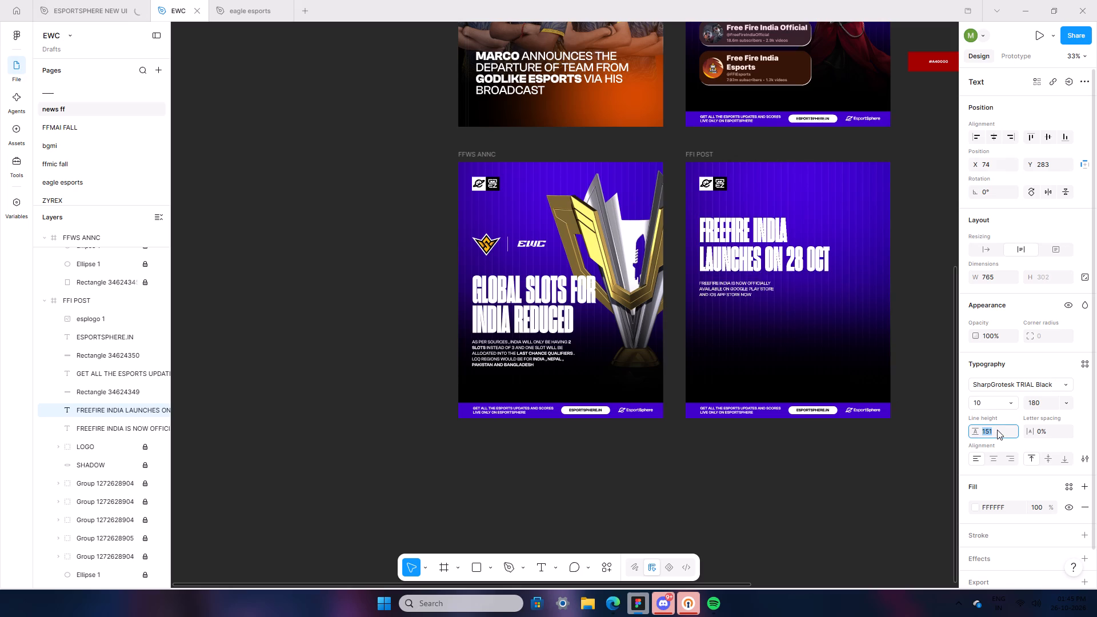
{"action": "key", "text": "Down"}
{"action": "key", "text": "Down"}
{"action": "key", "text": "Down"}
{"action": "key", "text": "Down"}
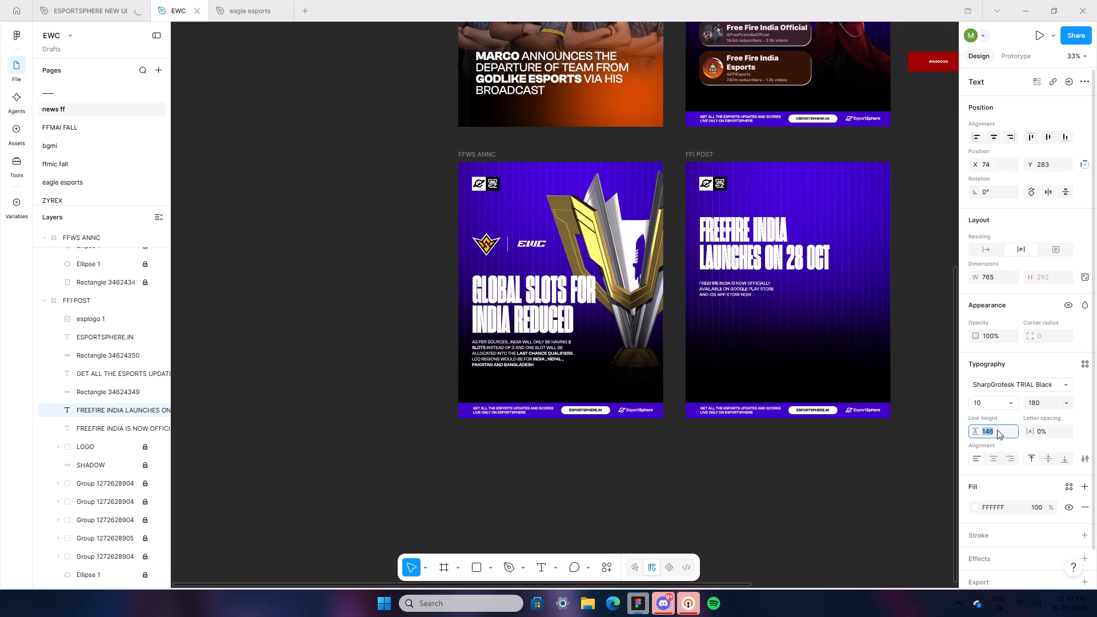
{"action": "left_click", "coordinate": [775, 494]}
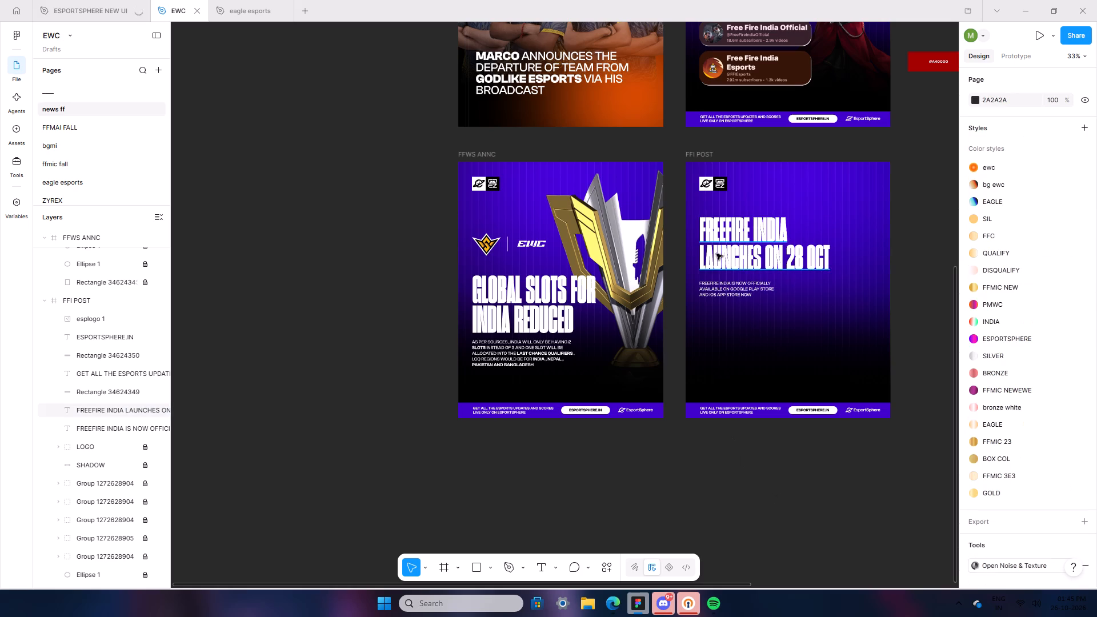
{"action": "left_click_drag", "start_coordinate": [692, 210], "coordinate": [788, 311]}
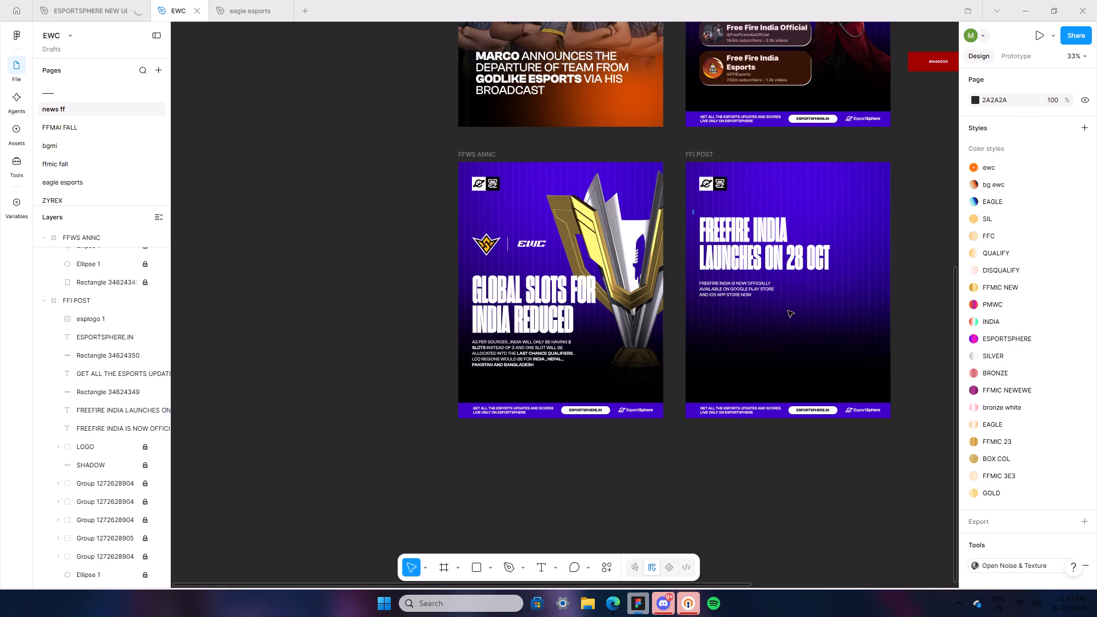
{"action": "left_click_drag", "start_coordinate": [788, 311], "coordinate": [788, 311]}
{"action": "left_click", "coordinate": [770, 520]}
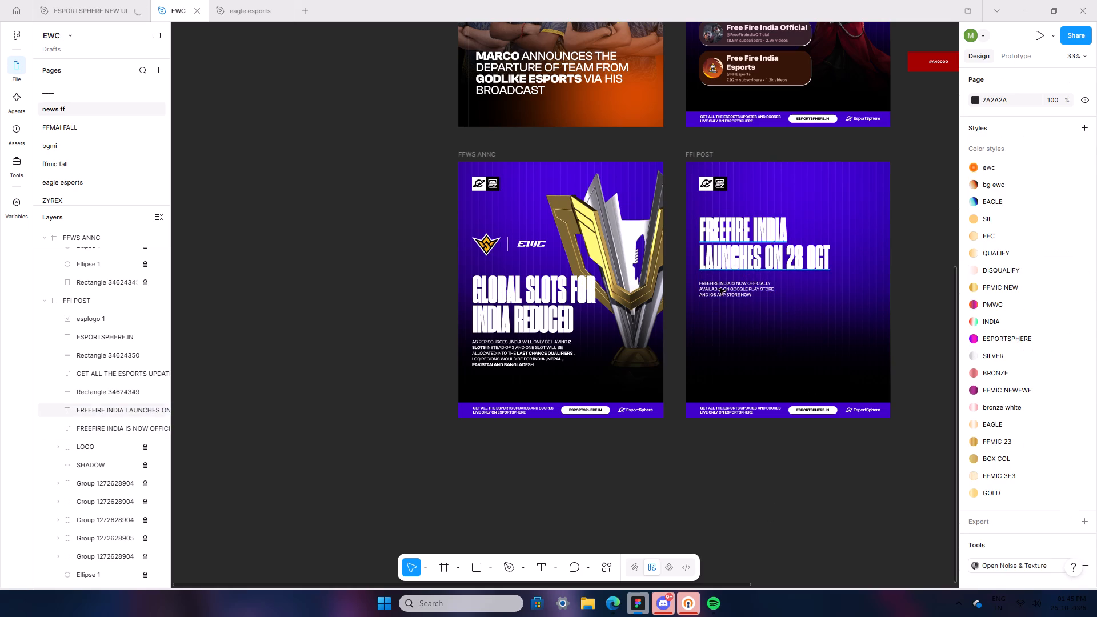
Move the FFI POST body text up closer to the headline, to Y 604.
{"action": "left_click", "coordinate": [720, 289]}
{"action": "left_click", "coordinate": [723, 296]}
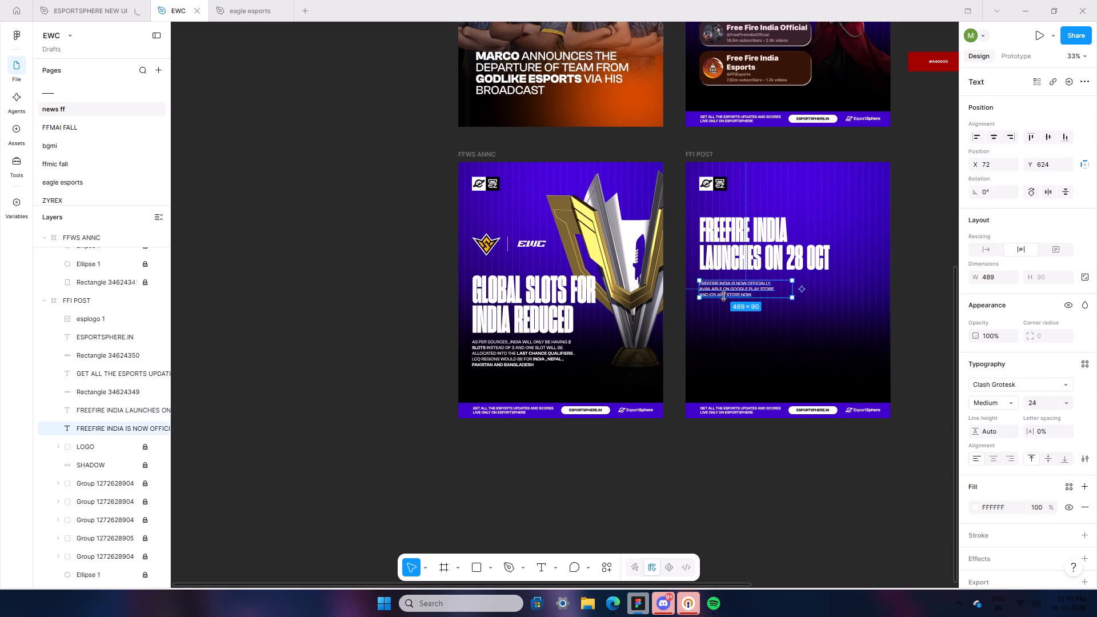
{"action": "key", "text": "Up"}
{"action": "key", "text": "Up"}
{"action": "key", "text": "Up"}
{"action": "key", "text": "Up"}
{"action": "key", "text": "Up"}
{"action": "key", "text": "Up"}
{"action": "key", "text": "Up"}
{"action": "key", "text": "Up"}
{"action": "key", "text": "Up"}
{"action": "key", "text": "Up"}
{"action": "key", "text": "Up"}
{"action": "key", "text": "Up"}
{"action": "key", "text": "Up"}
{"action": "key", "text": "Up"}
{"action": "key", "text": "Up"}
{"action": "key", "text": "Up"}
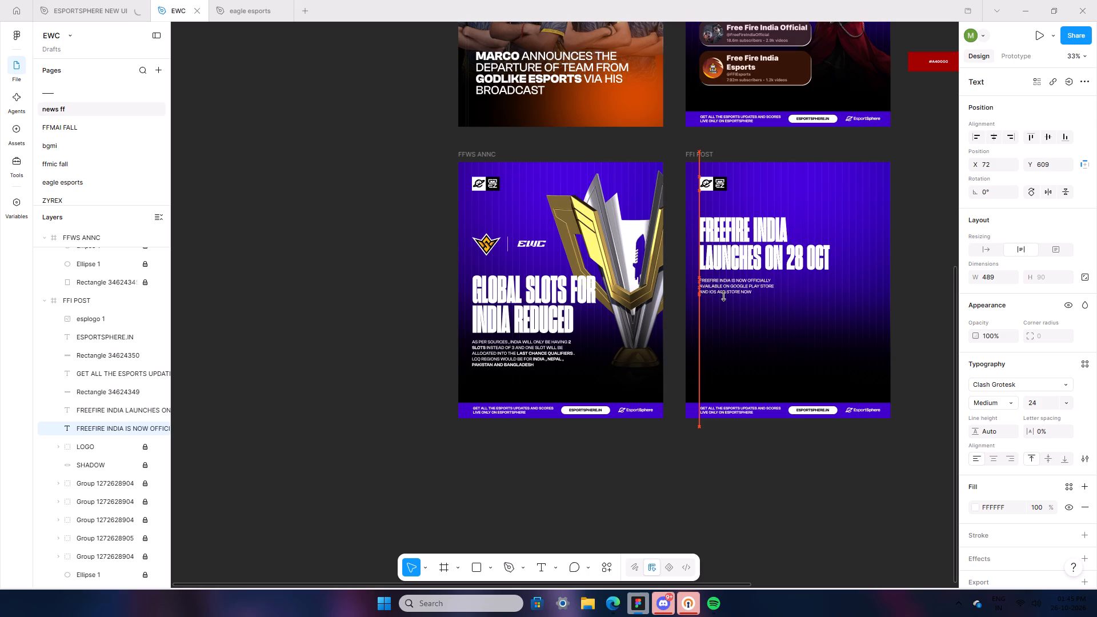
{"action": "key", "text": "Up"}
{"action": "key", "text": "Up"}
{"action": "key", "text": "Up"}
{"action": "key", "text": "Up"}
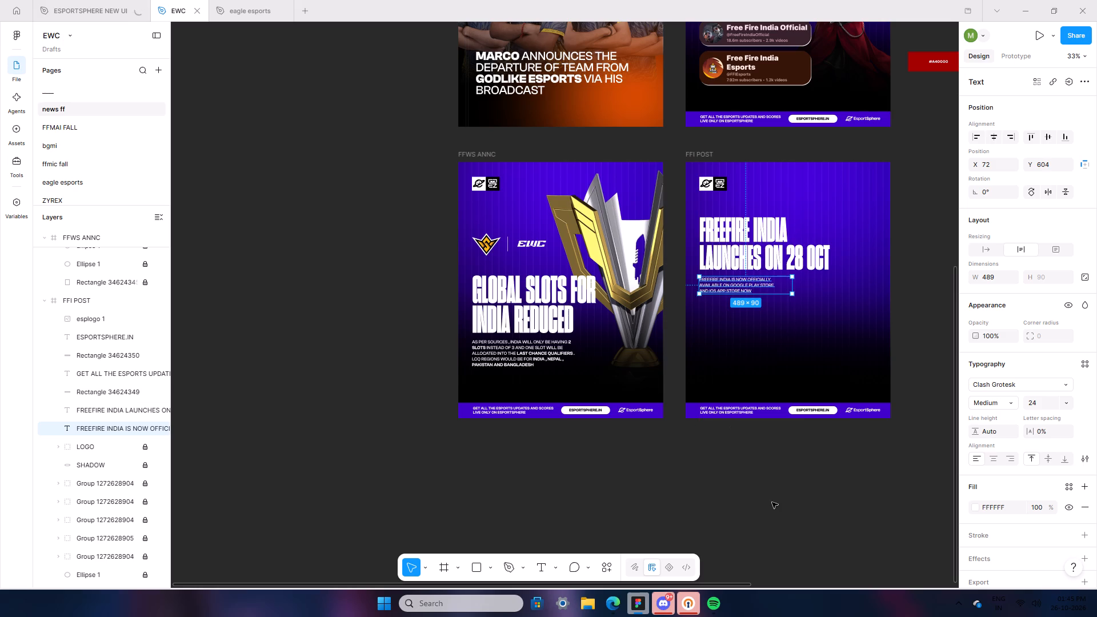
Move the FFI POST headline and body text together straight down to the lower part of the frame, just above the footer bar.
{"action": "left_click", "coordinate": [772, 503]}
{"action": "left_click_drag", "start_coordinate": [690, 211], "coordinate": [807, 307]}
{"action": "key", "text": "Down"}
{"action": "key", "text": "Down"}
{"action": "key", "text": "Down"}
{"action": "key", "text": "Down"}
{"action": "key", "text": "Down"}
{"action": "key", "text": "Down"}
{"action": "key", "text": "Down"}
{"action": "key", "text": "Down"}
{"action": "key", "text": "Down"}
{"action": "key", "text": "Down"}
{"action": "key", "text": "Down"}
{"action": "key", "text": "Down"}
{"action": "key", "text": "Down"}
{"action": "key", "text": "Down"}
{"action": "key", "text": "Down"}
{"action": "key", "text": "Down"}
{"action": "key", "text": "Down"}
{"action": "key", "text": "Down"}
{"action": "key", "text": "Down"}
{"action": "key", "text": "Down"}
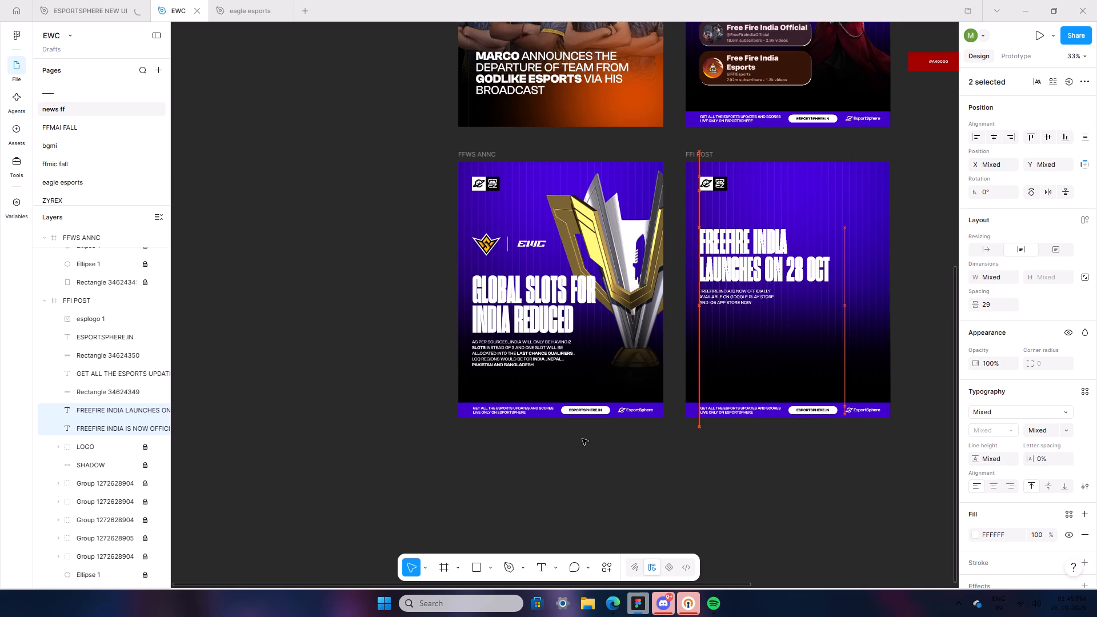
{"action": "key", "text": "Down"}
{"action": "key", "text": "Down"}
{"action": "key", "text": "Down"}
{"action": "key", "text": "Down"}
{"action": "key", "text": "Down"}
{"action": "key", "text": "Down"}
{"action": "key", "text": "Down"}
{"action": "key", "text": "Down"}
{"action": "key", "text": "Down"}
{"action": "key", "text": "Down"}
{"action": "key", "text": "Down"}
{"action": "key", "text": "Down"}
{"action": "key", "text": "Down"}
{"action": "key", "text": "Down"}
{"action": "key", "text": "Down"}
{"action": "key", "text": "Down"}
{"action": "key", "text": "Down"}
{"action": "key", "text": "Down"}
{"action": "key", "text": "Down"}
{"action": "key", "text": "Down"}
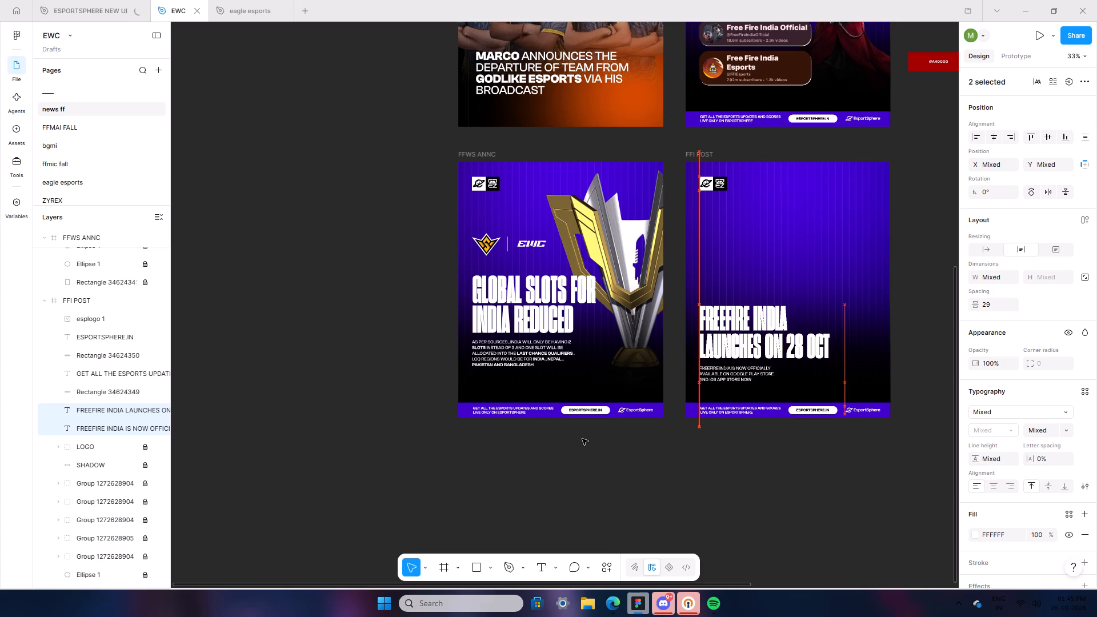
{"action": "key", "text": "Down"}
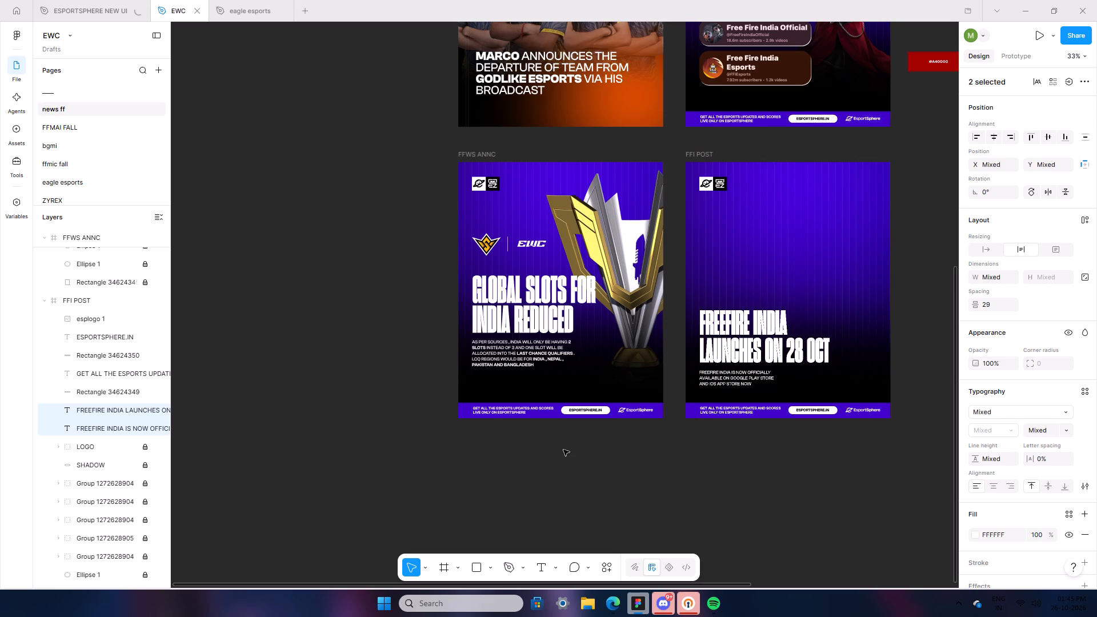
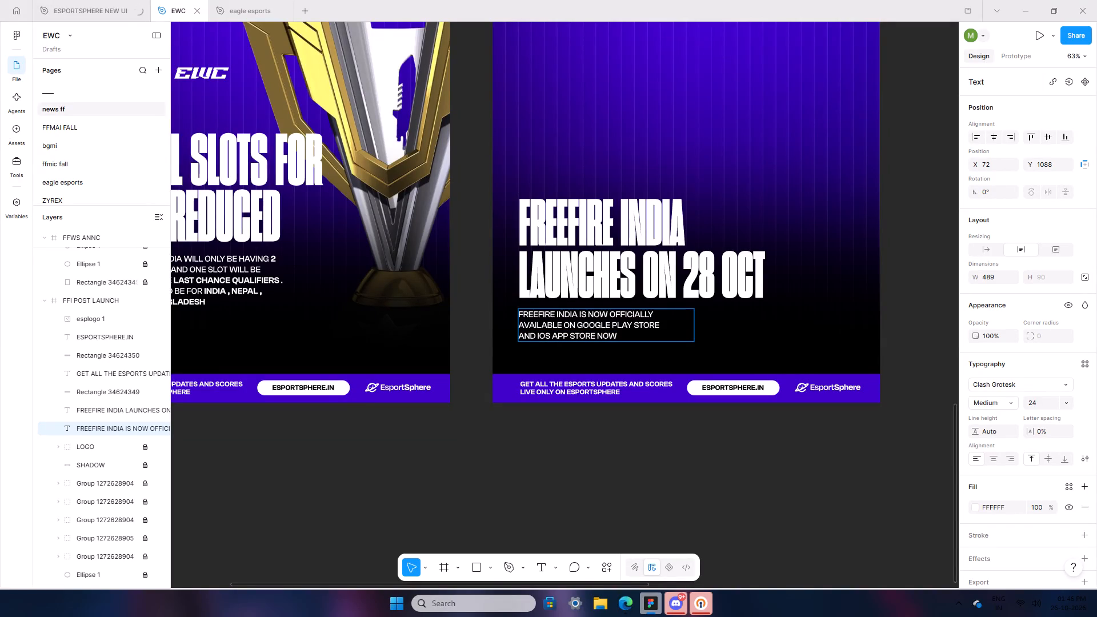
Replace the body text under the FFI POST headline with "FREEFIRE INDIA IS SET TO BE LAUNCHED ON 28TH OF OCTOBER 2026".
{"action": "triple_click", "coordinate": [570, 337]}
{"action": "left_click", "coordinate": [570, 337]}
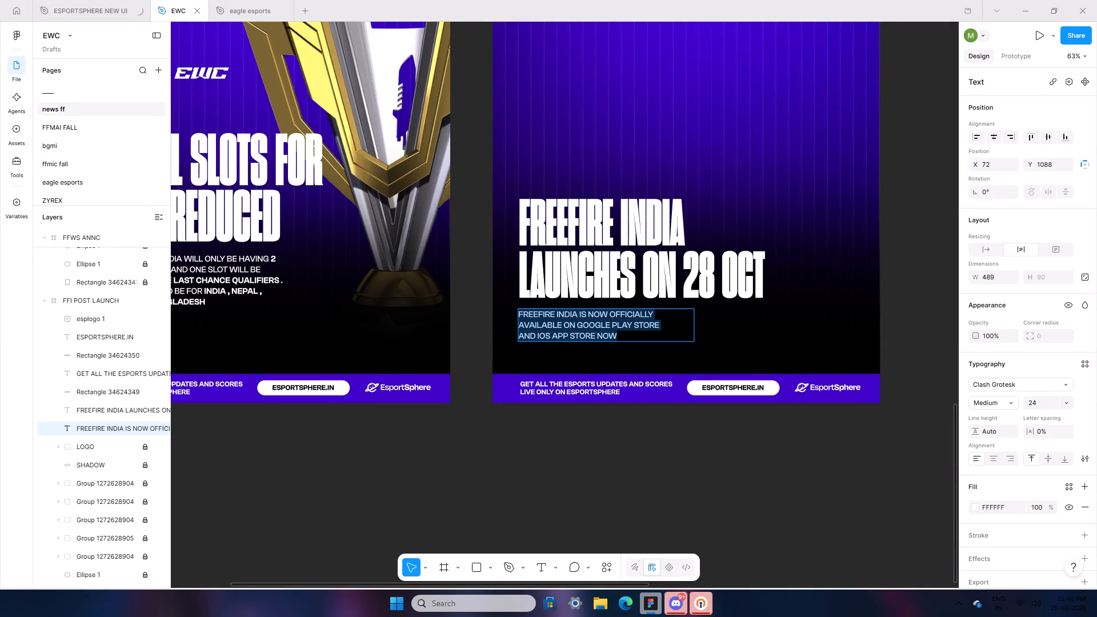
{"action": "type", "text": "FREEFIR"}
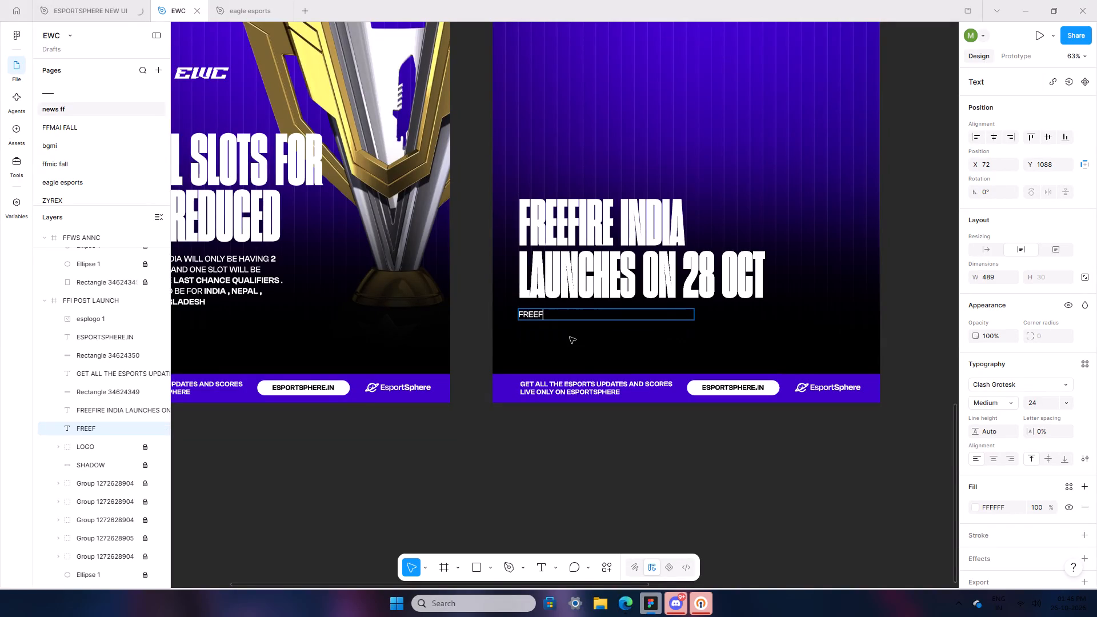
{"action": "type", "text": "E INDIA IS OFFICI"}
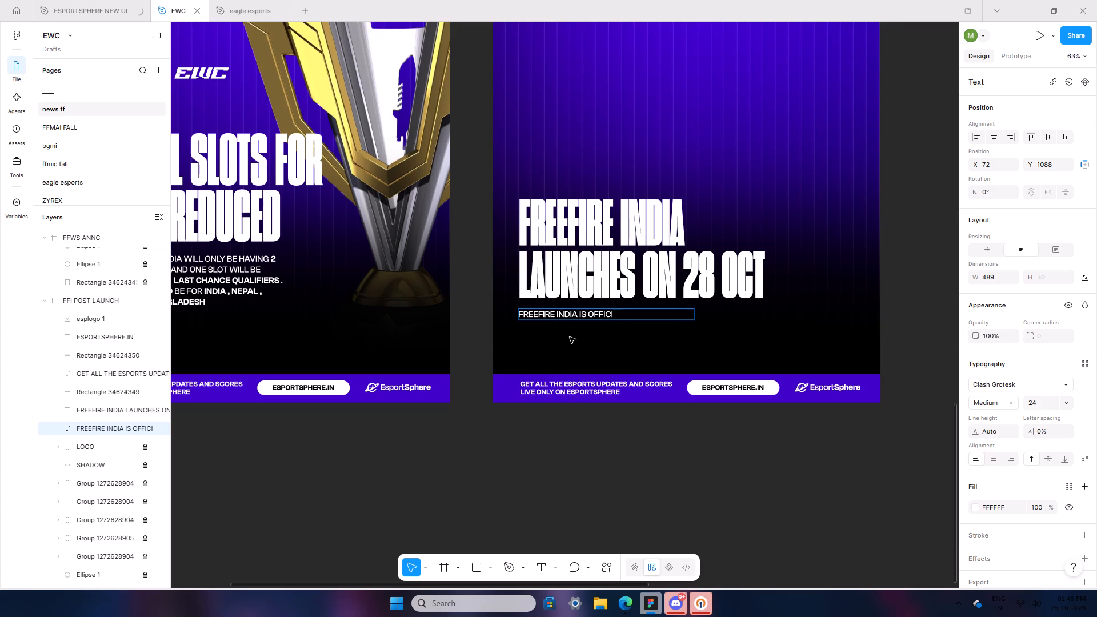
{"action": "type", "text": "ALLY"}
{"action": "key", "text": "space"}
{"action": "key", "text": "BackSpace"}
{"action": "key", "text": "BackSpace"}
{"action": "key", "text": "BackSpace"}
{"action": "key", "text": "BackSpace"}
{"action": "key", "text": "BackSpace"}
{"action": "key", "text": "BackSpace"}
{"action": "key", "text": "BackSpace"}
{"action": "key", "text": "BackSpace"}
{"action": "key", "text": "BackSpace"}
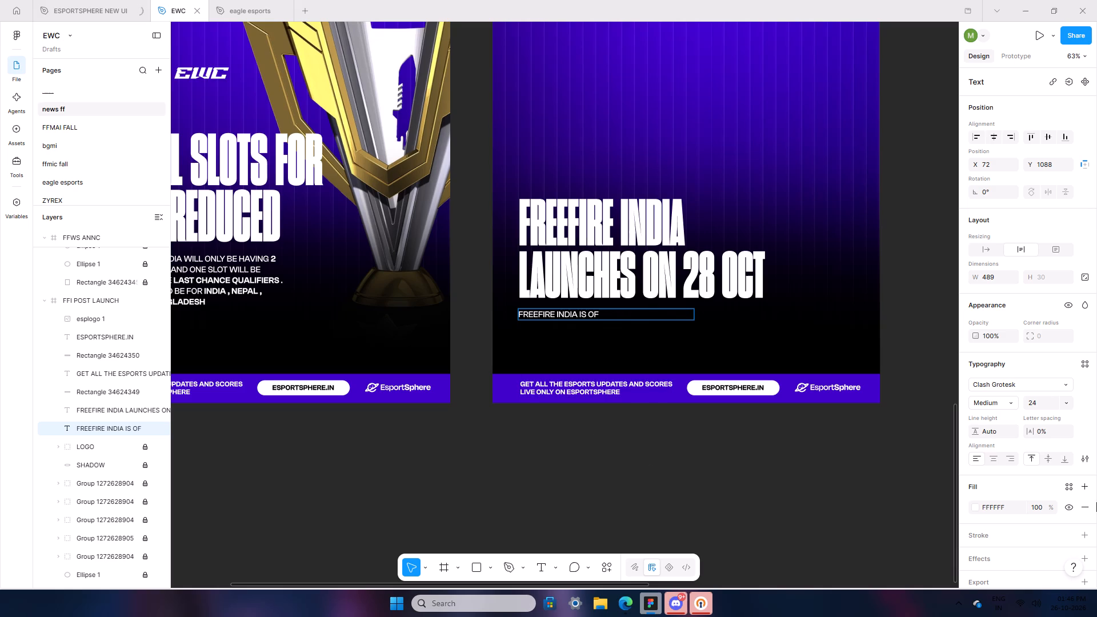
{"action": "key", "text": "BackSpace"}
{"action": "key", "text": "BackSpace"}
{"action": "type", "text": "SET"}
{"action": "key", "text": "space"}
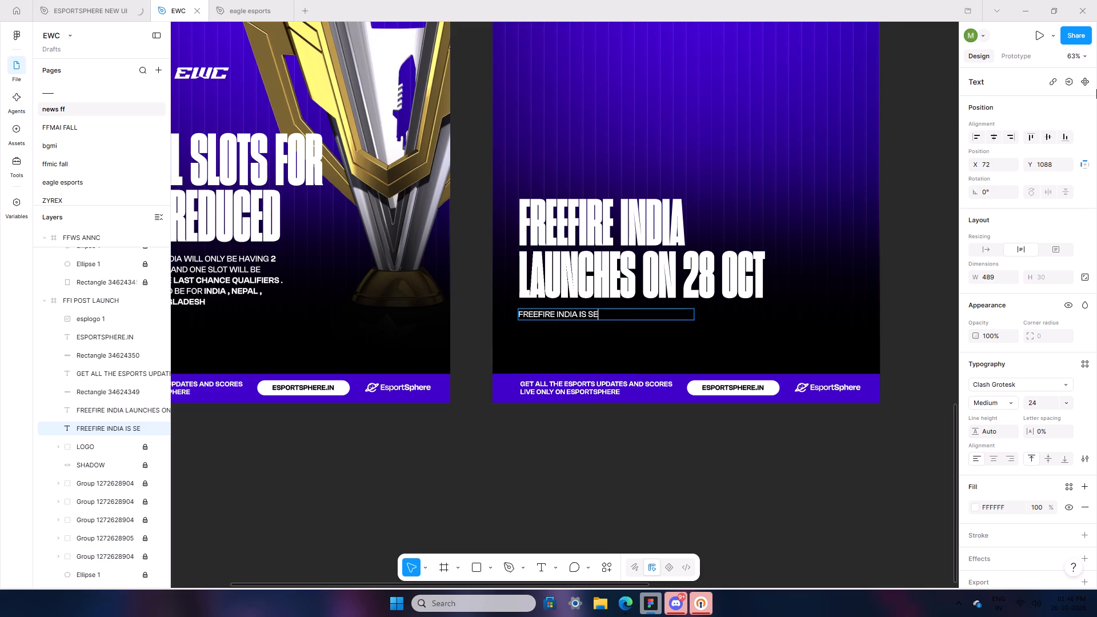
{"action": "type", "text": "TO BE LAUNCHED ON 28TH OF OCTOBER"}
{"action": "key", "text": "space"}
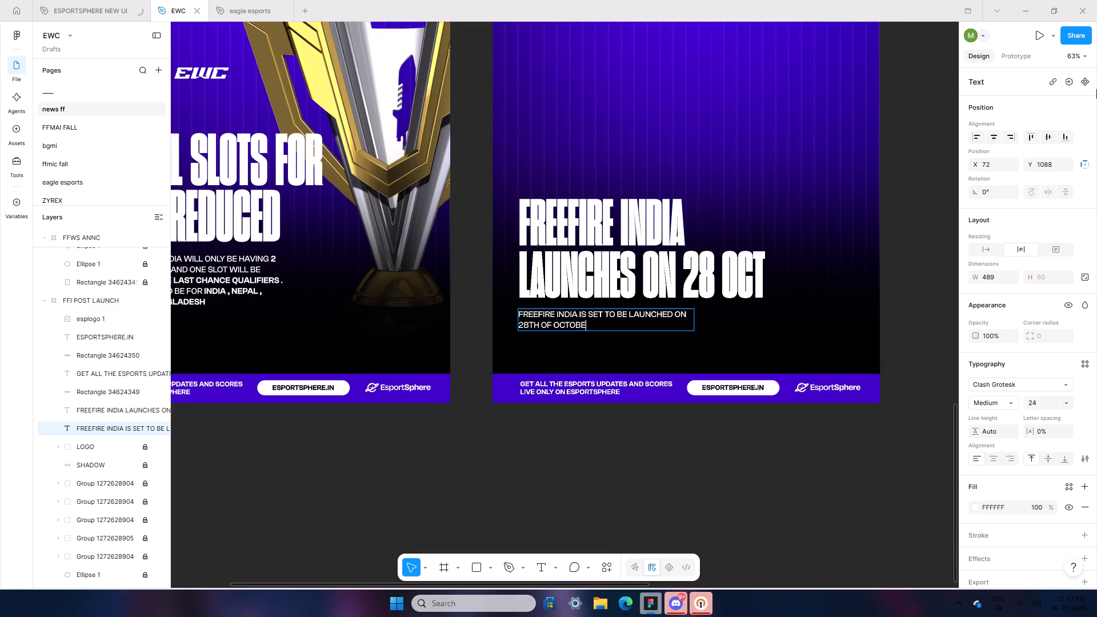
{"action": "type", "text": "2026"}
{"action": "key", "text": "space"}
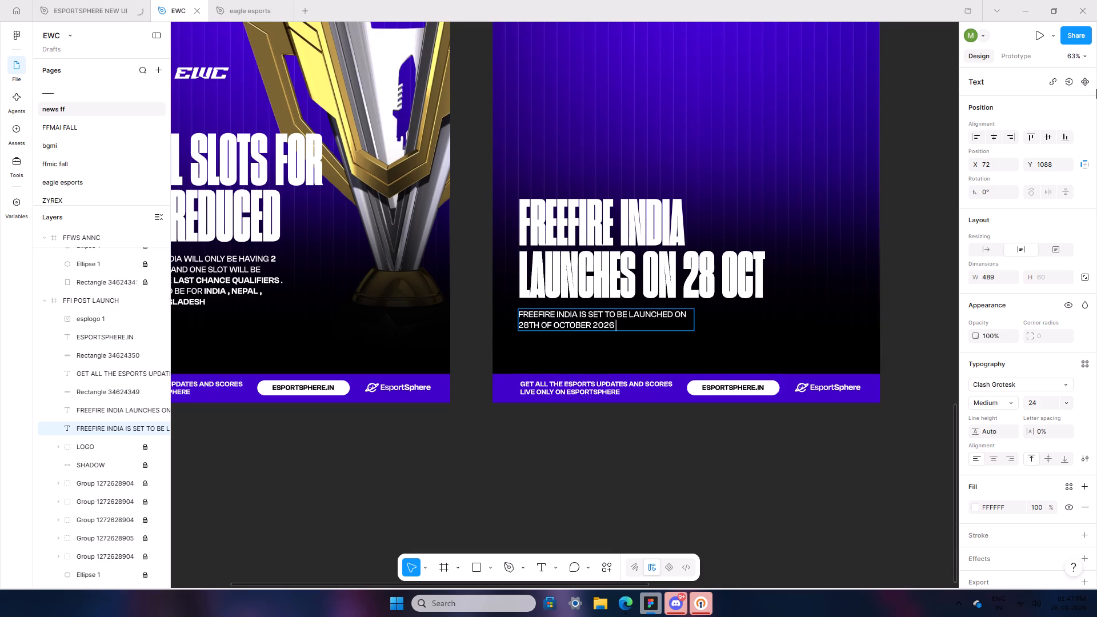
Continue the FFI POST body text with a second sentence: ". WITH SPECULATIONS OF OFFICIAL ANNOUNCEMENT TOMORROW".
{"action": "type", "text": ". WITH SPECULATIONS OF OFFICI"}
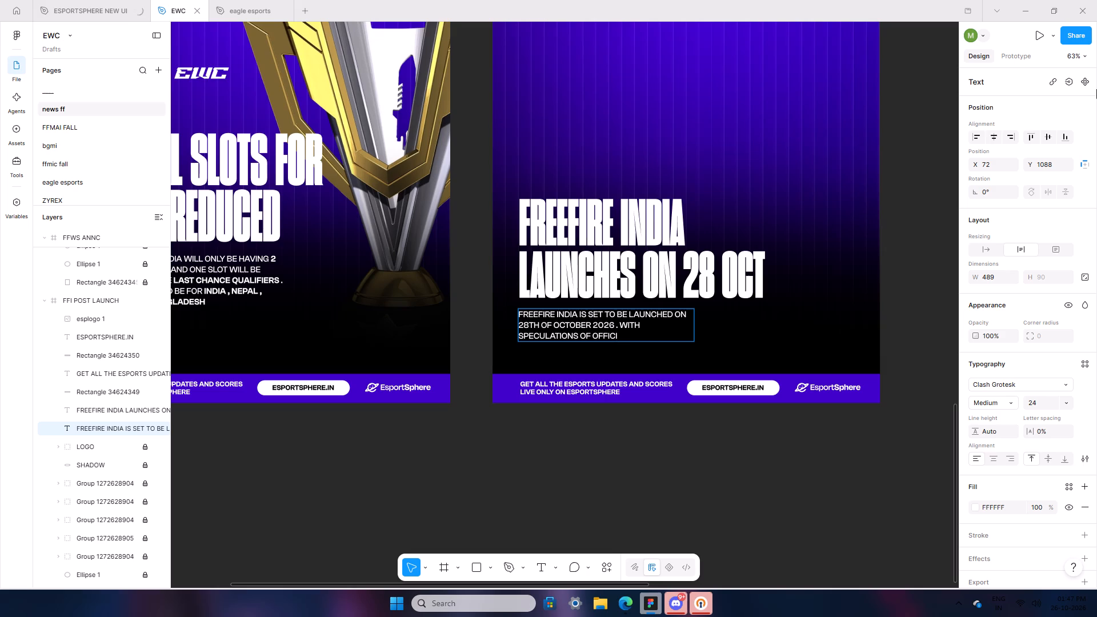
{"action": "type", "text": "AL"}
{"action": "key", "text": "space"}
{"action": "type", "text": "ANN"}
{"action": "type", "text": "OUNCEMEN"}
{"action": "type", "text": "T"}
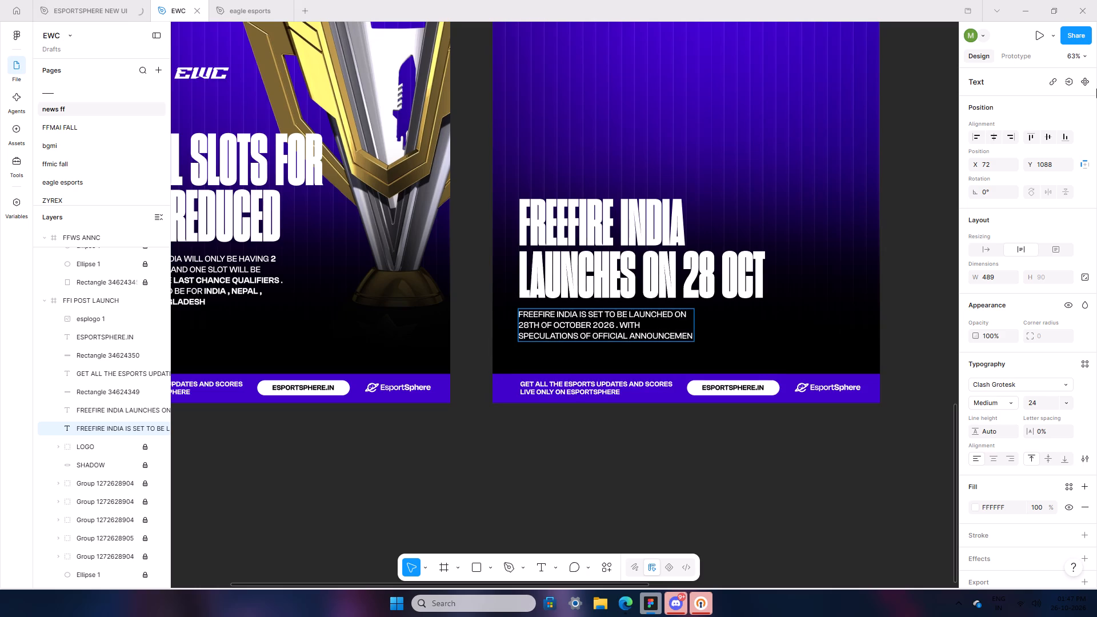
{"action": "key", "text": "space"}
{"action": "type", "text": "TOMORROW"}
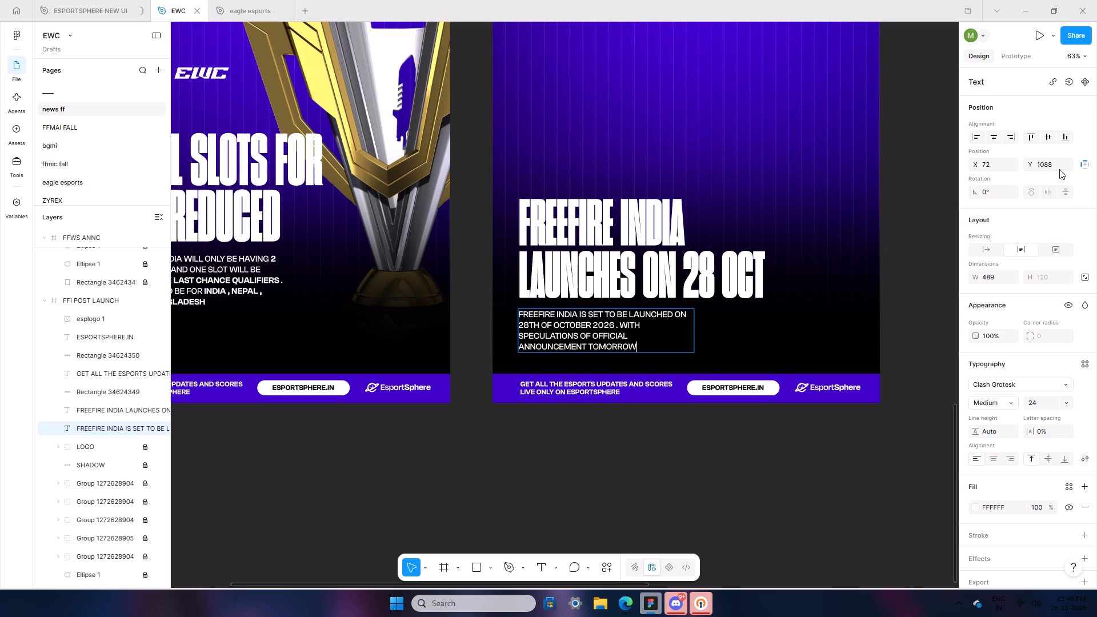
Widen the body text box under the FREEFIRE INDIA headline slightly so the text wraps onto three lines.
{"action": "left_click", "coordinate": [601, 451]}
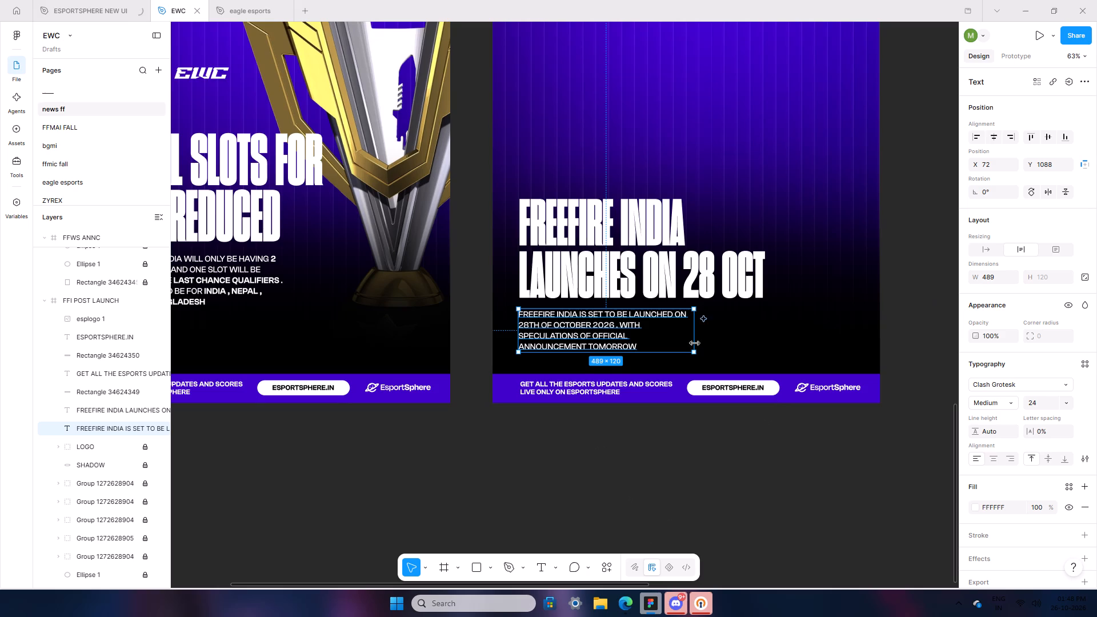
{"action": "left_click_drag", "start_coordinate": [695, 343], "coordinate": [713, 347]}
{"action": "left_click", "coordinate": [702, 478]}
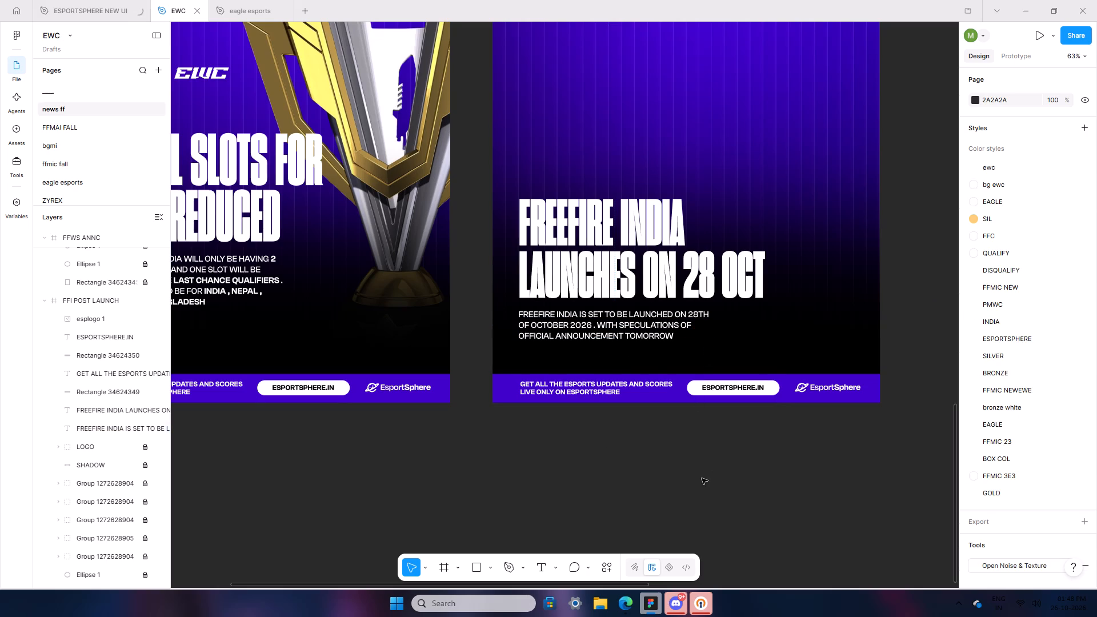
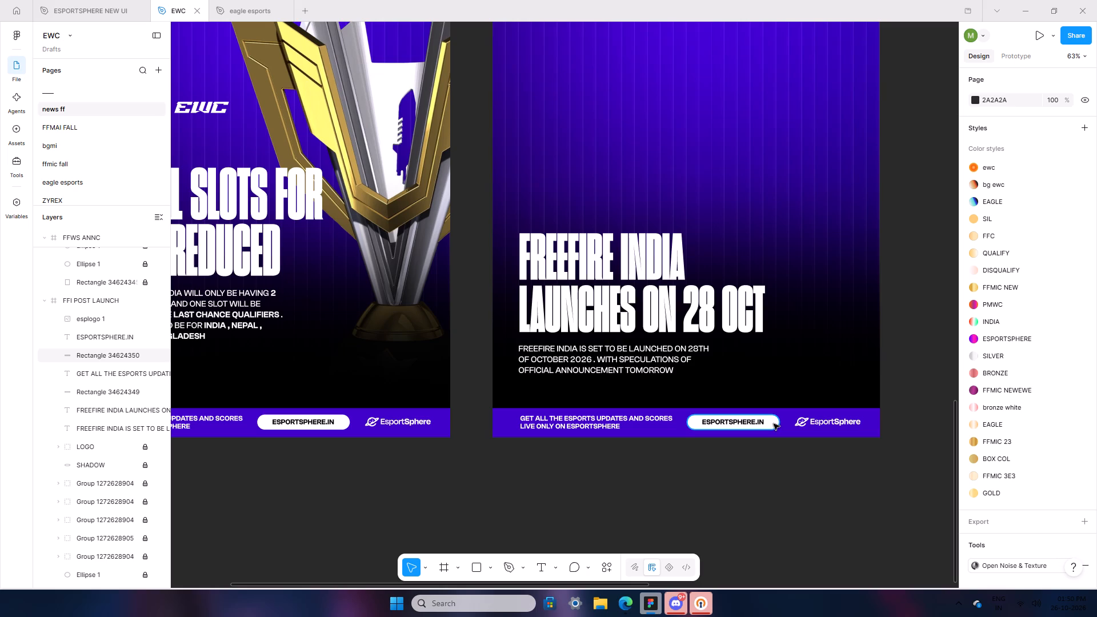
Select the "GET ALL THE ESPORTS UPDATES AND SCORES LIVE ONLY ON ESPORTSPHERE" text in the FFI POST LAUNCH footer bar.
{"action": "left_click", "coordinate": [599, 422]}
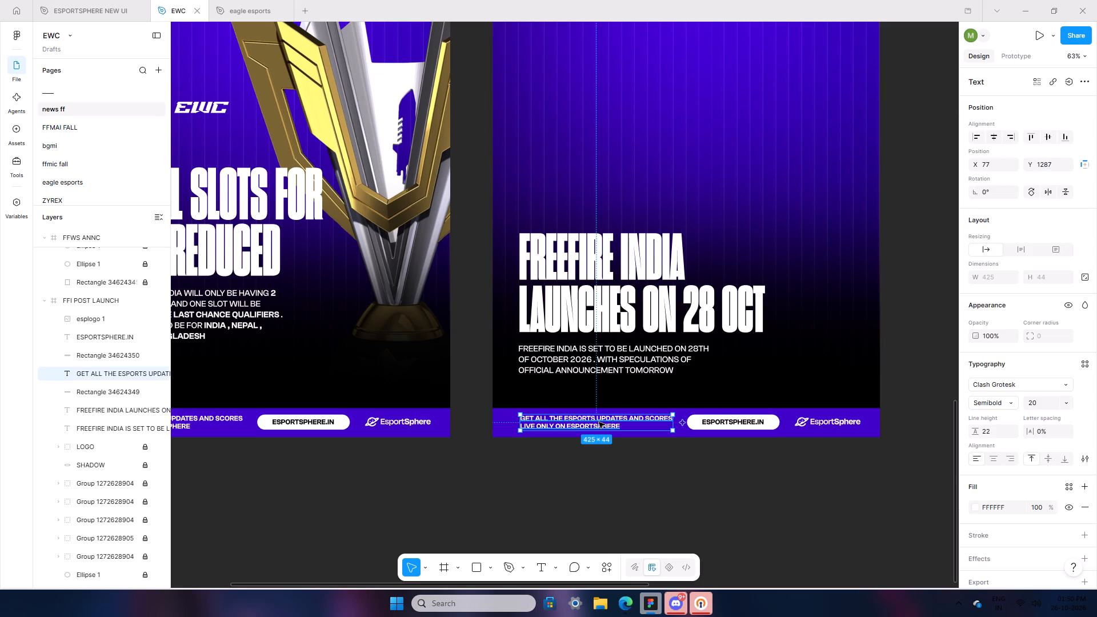
Nudge the "GET ALL THE ESPORTS UPDATES" footer text horizontally to X 74, in line with the headline.
{"action": "key", "text": "Left"}
{"action": "key", "text": "Left"}
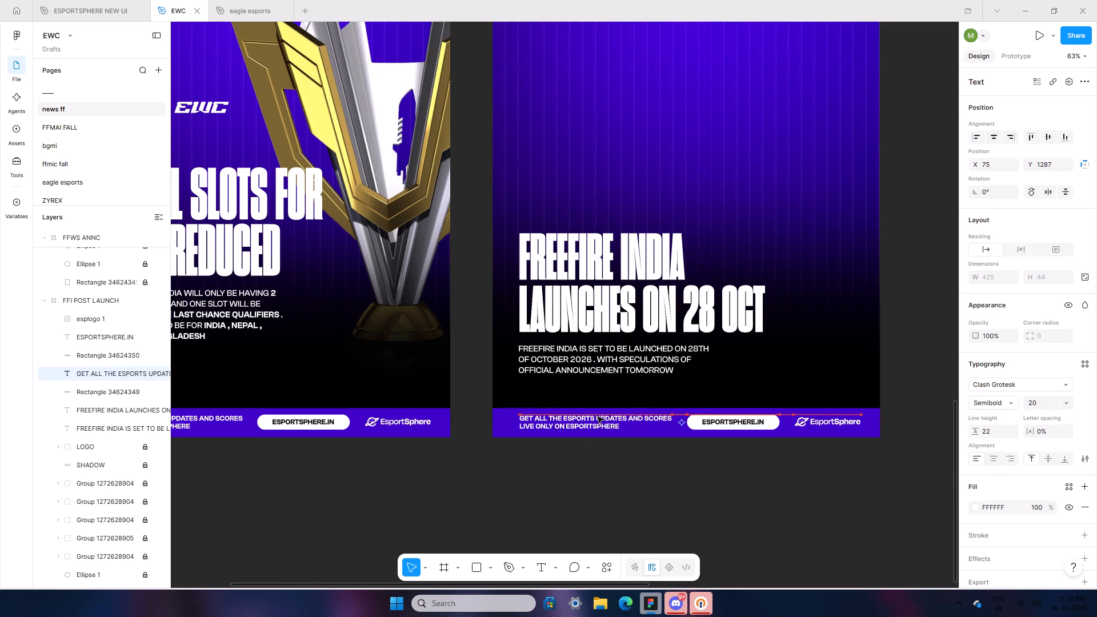
{"action": "key", "text": "Left"}
{"action": "key", "text": "Left"}
{"action": "key", "text": "Right"}
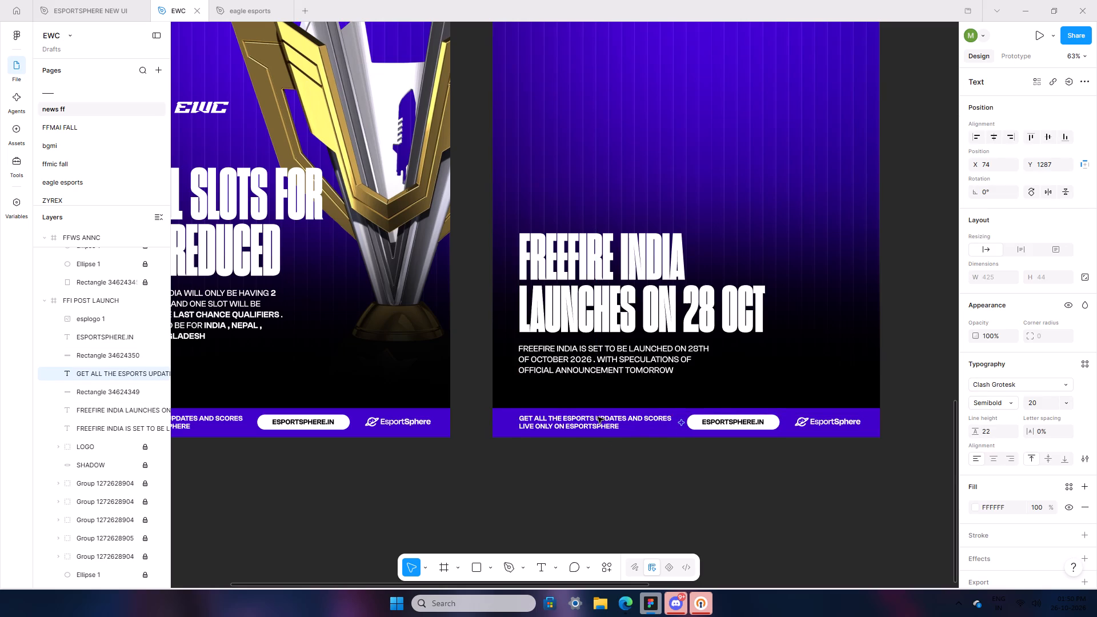
{"action": "left_click", "coordinate": [630, 499]}
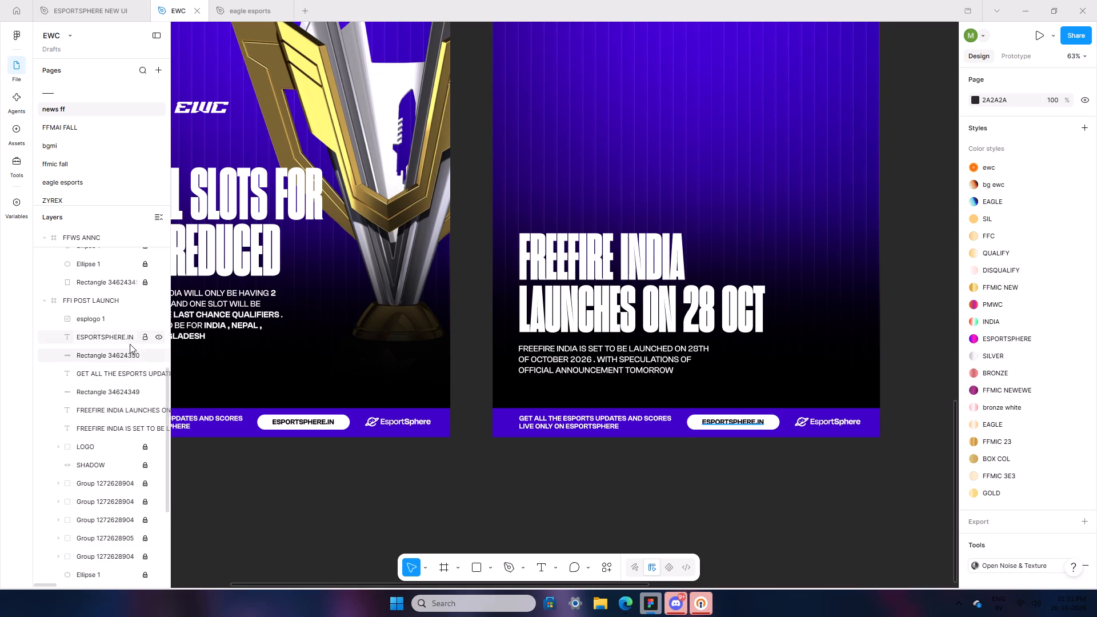
Reword the FFI POST headline to "FREEFIRE INDIA EXPECTED TO BE AVAILABLE FROM 28 OCT".
{"action": "double_click", "coordinate": [658, 305]}
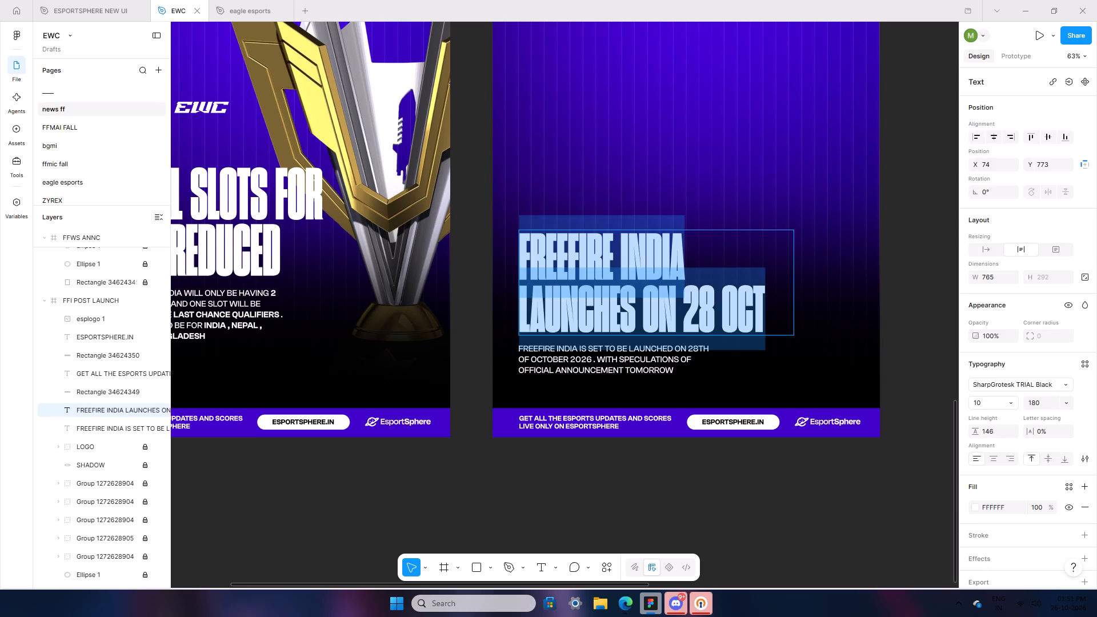
{"action": "double_click", "coordinate": [611, 307]}
{"action": "key", "text": "t"}
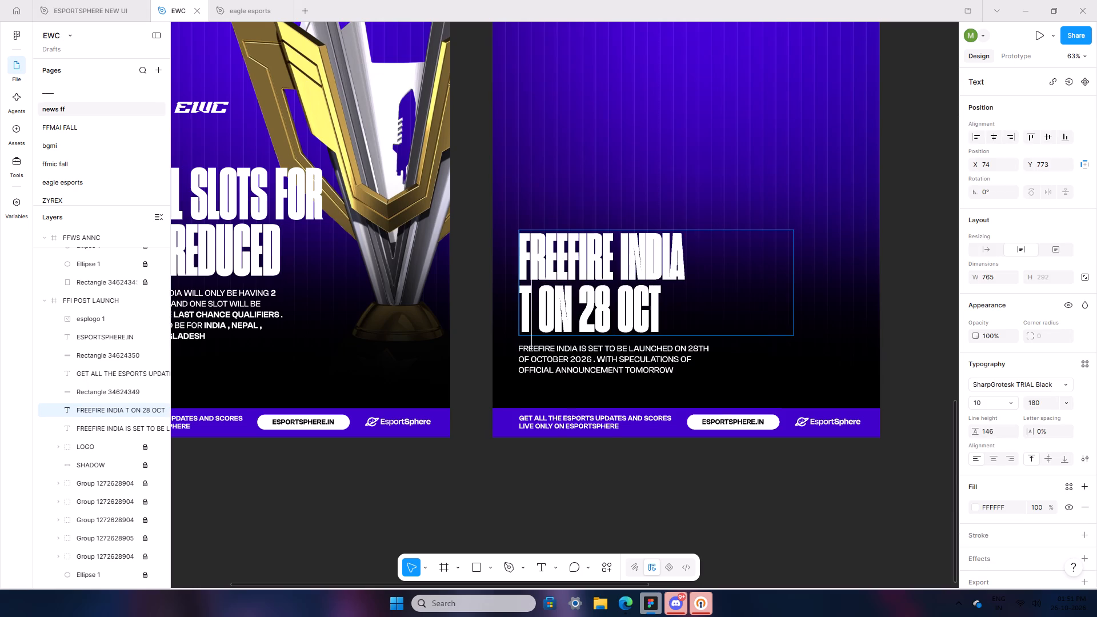
{"action": "key", "text": "BackSpace"}
{"action": "key", "text": "BackSpace"}
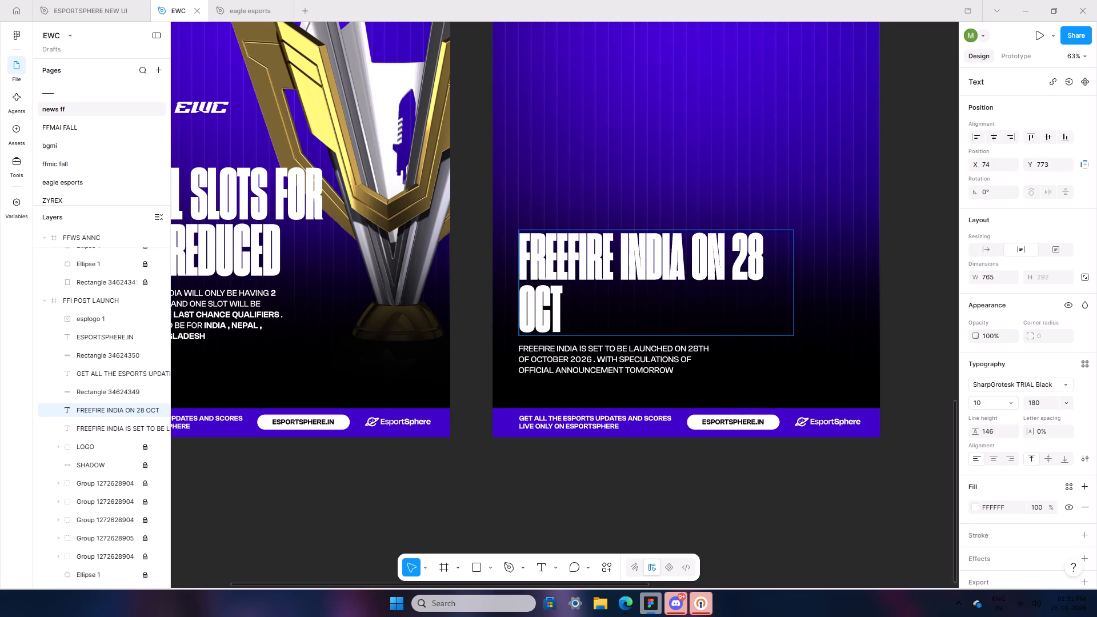
{"action": "type", "text": "EPEC"}
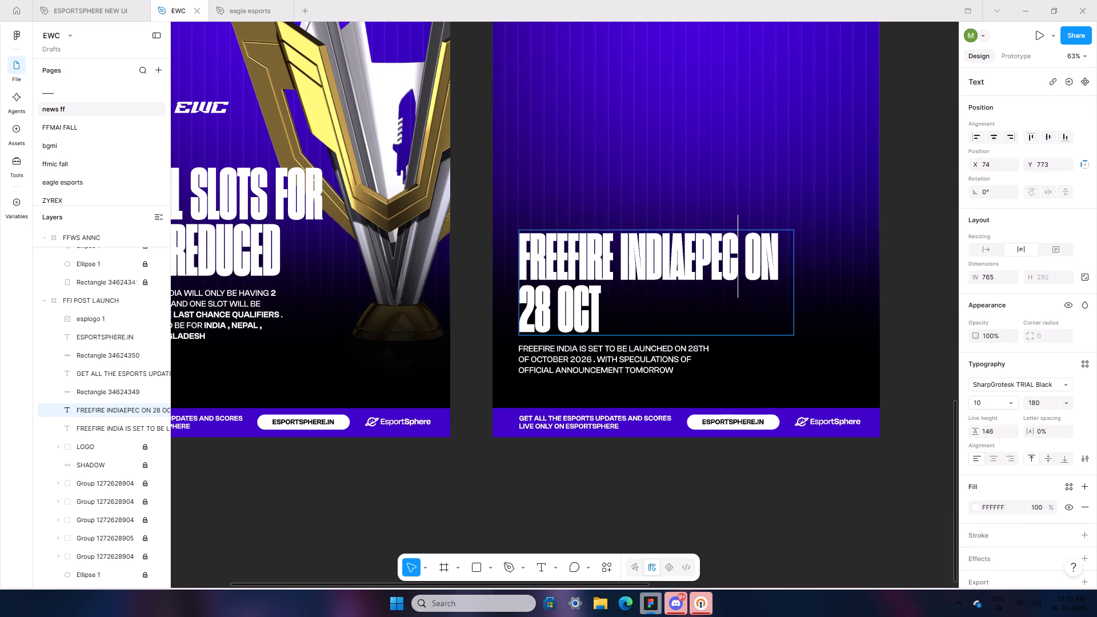
{"action": "key", "text": "BackSpace"}
{"action": "key", "text": "BackSpace"}
{"action": "key", "text": "BackSpace"}
{"action": "key", "text": "BackSpace"}
{"action": "key", "text": "space"}
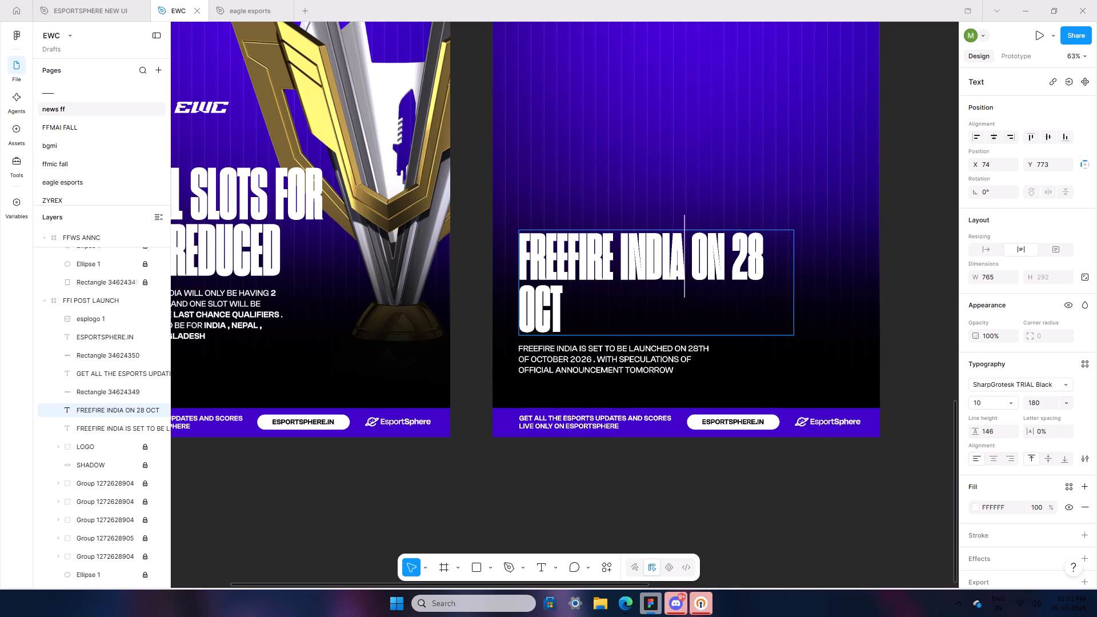
{"action": "type", "text": "EXPECTED"}
{"action": "key", "text": "space"}
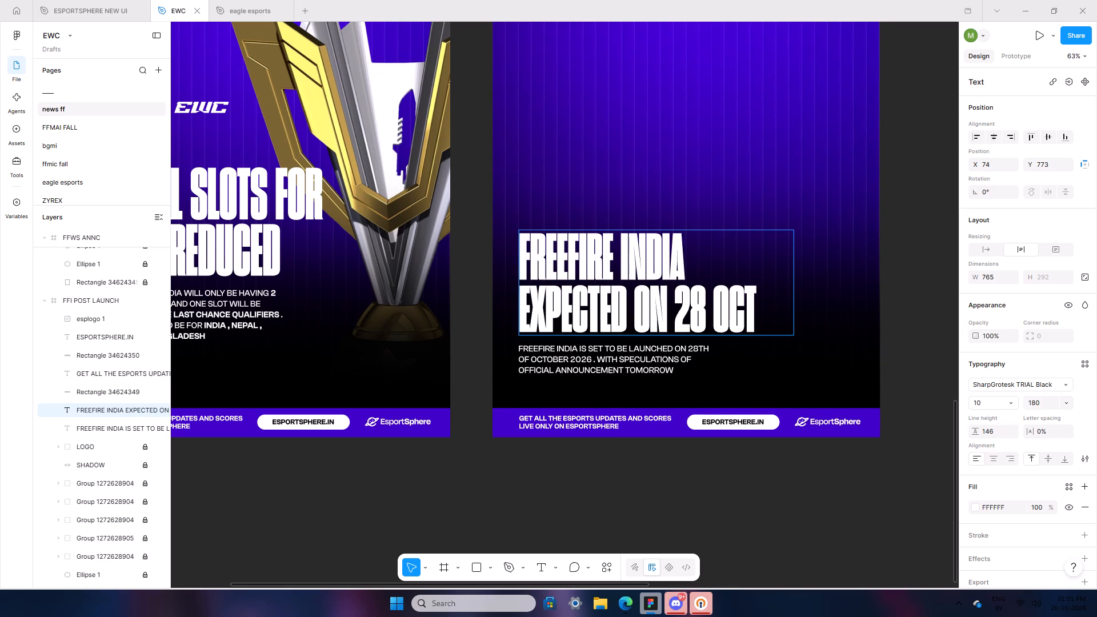
{"action": "type", "text": "TO BE AVAI"}
{"action": "key", "text": "l"}
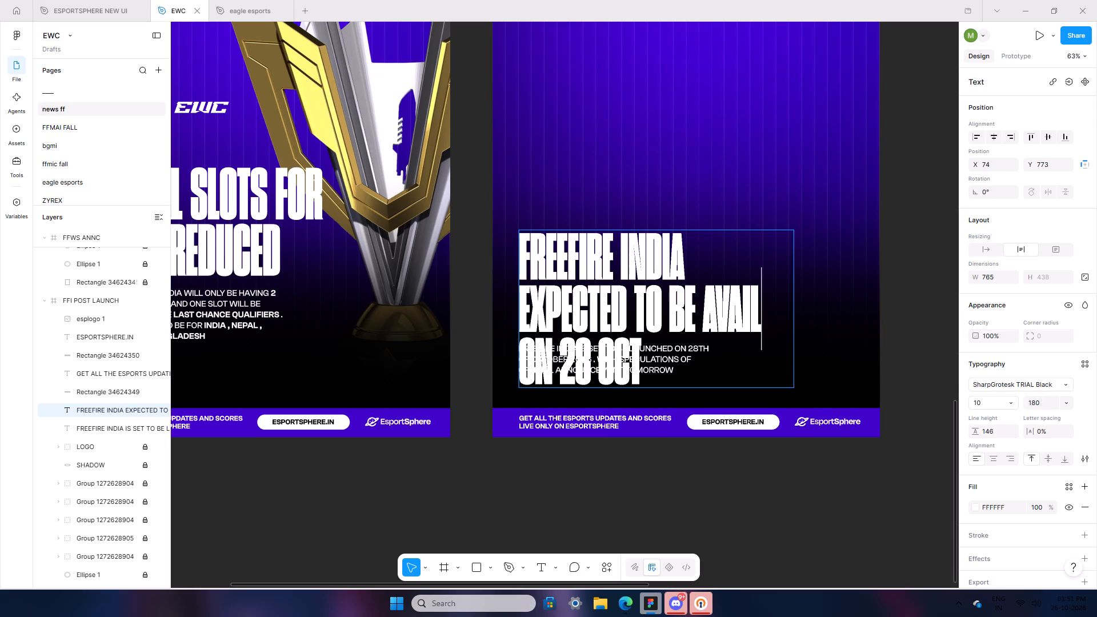
{"action": "type", "text": "ABLE"}
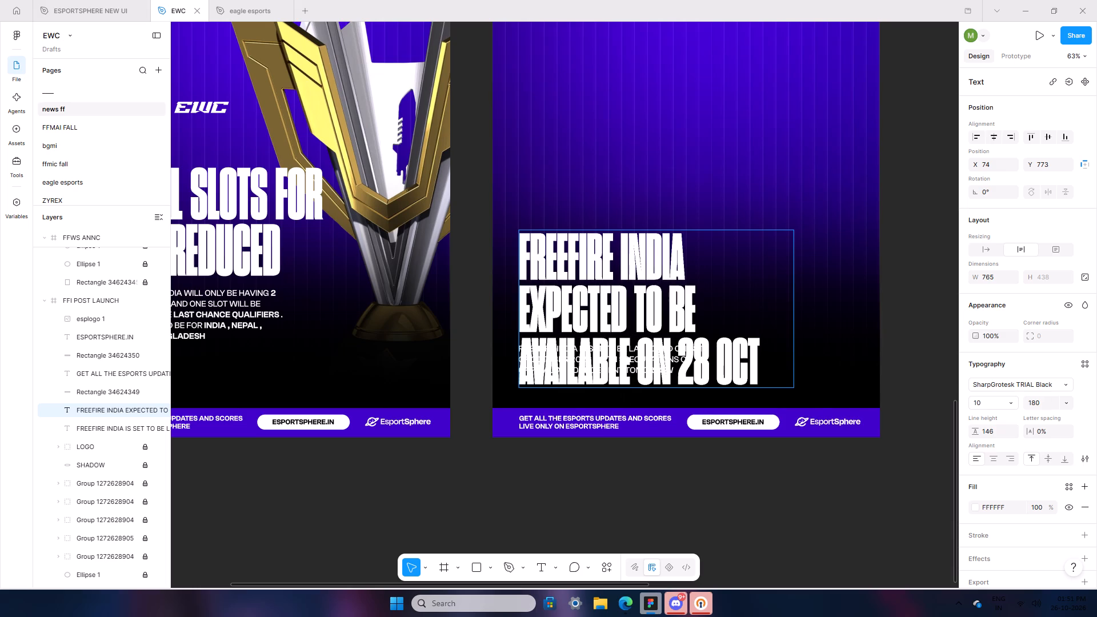
{"action": "double_click", "coordinate": [656, 385]}
{"action": "type", "text": "FROM"}
{"action": "left_click", "coordinate": [826, 511]}
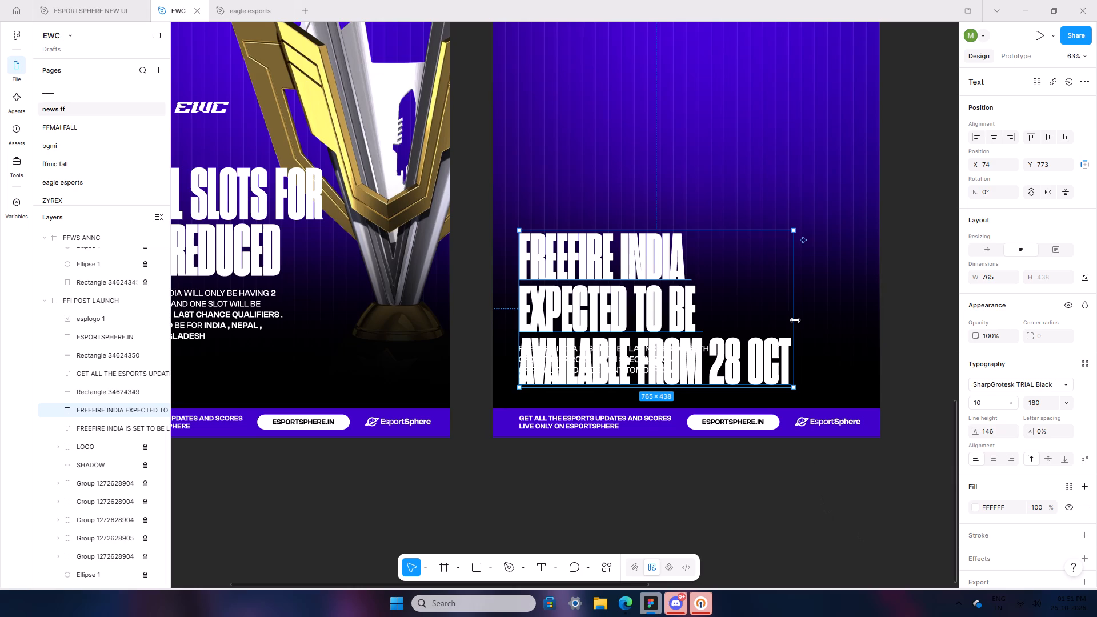
Widen the headline text box to about 905 and set its font size to 128.
{"action": "left_click_drag", "start_coordinate": [795, 320], "coordinate": [844, 328]}
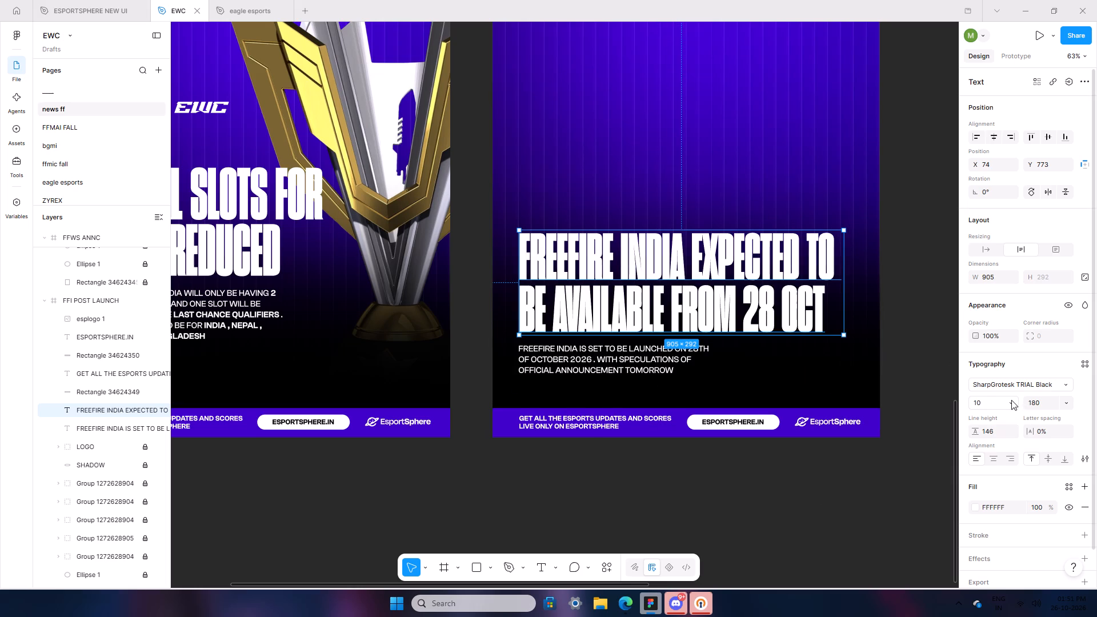
{"action": "left_click", "coordinate": [1070, 404]}
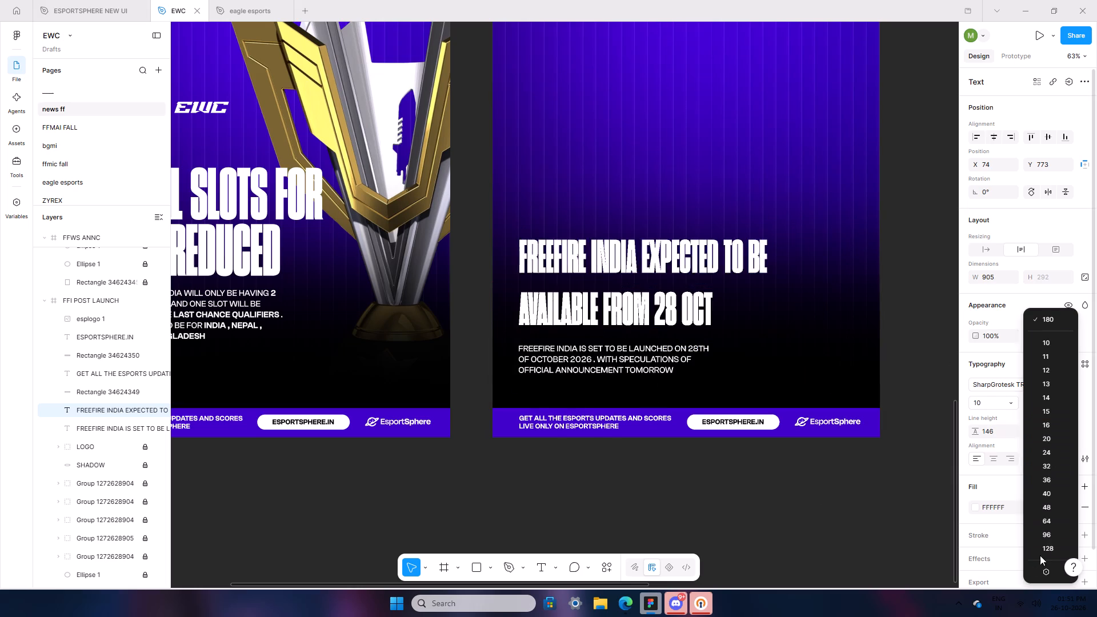
{"action": "left_click", "coordinate": [1045, 550]}
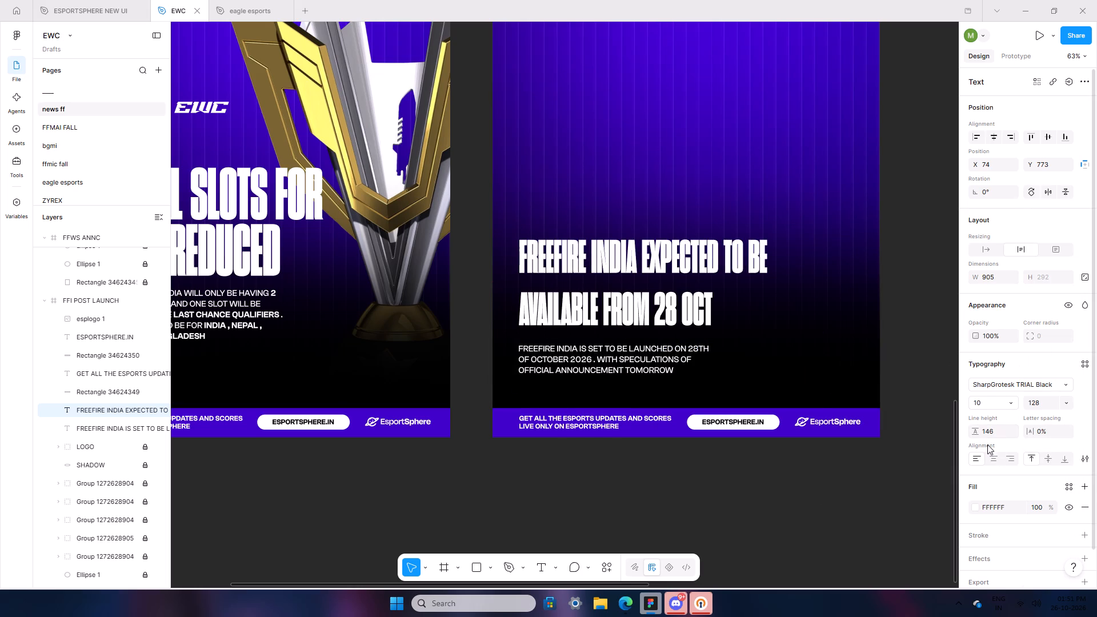
Reduce the headline's line height to 106.
{"action": "left_click", "coordinate": [1002, 434]}
{"action": "key", "text": "Down"}
{"action": "key", "text": "Down"}
{"action": "key", "text": "Down"}
{"action": "key", "text": "Down"}
{"action": "key", "text": "Down"}
{"action": "key", "text": "Down"}
{"action": "key", "text": "Down"}
{"action": "key", "text": "Down"}
{"action": "key", "text": "Down"}
{"action": "key", "text": "Down"}
{"action": "key", "text": "Down"}
{"action": "key", "text": "Down"}
{"action": "key", "text": "Down"}
{"action": "key", "text": "Down"}
{"action": "key", "text": "Down"}
{"action": "key", "text": "Down"}
{"action": "key", "text": "Down"}
{"action": "key", "text": "Down"}
{"action": "key", "text": "Down"}
{"action": "key", "text": "Down"}
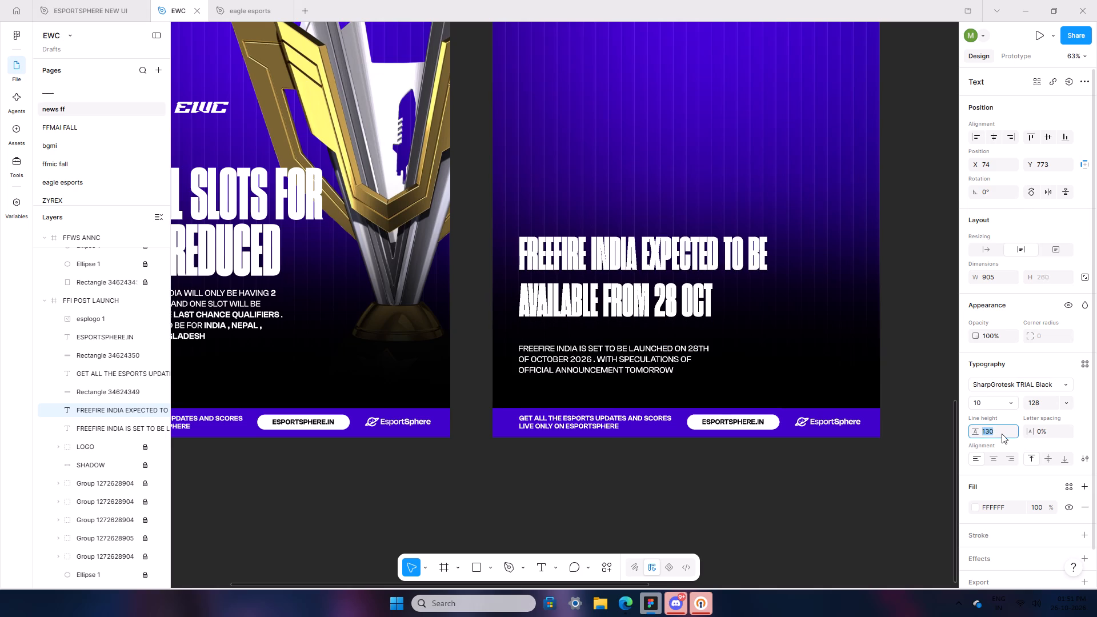
{"action": "key", "text": "Down"}
{"action": "key", "text": "Down"}
{"action": "key", "text": "Down"}
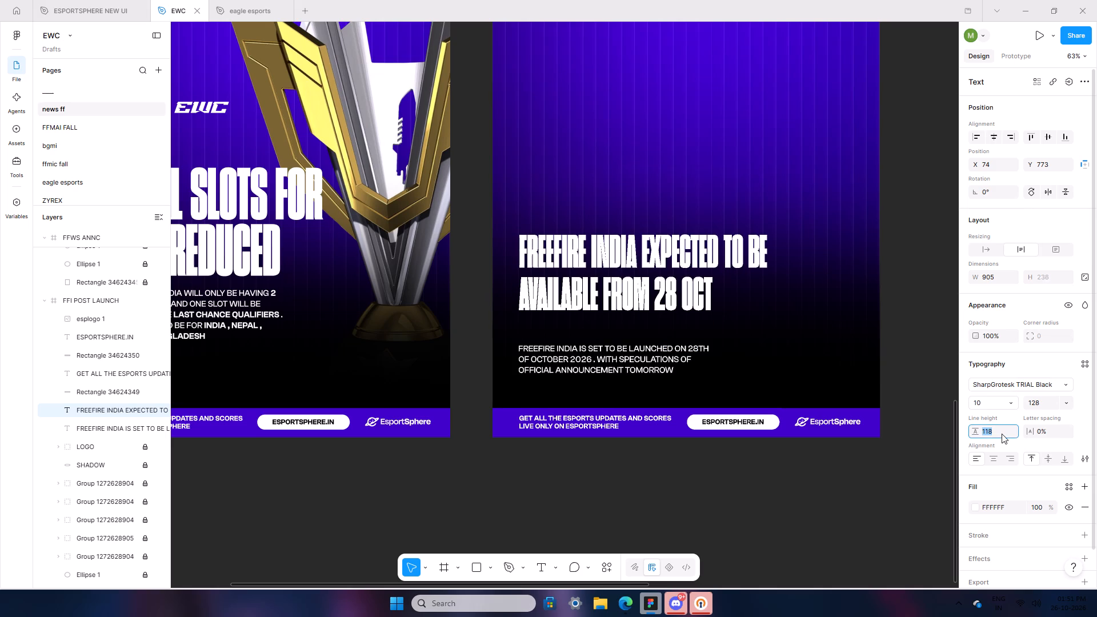
{"action": "key", "text": "Down"}
{"action": "key", "text": "Down"}
{"action": "key", "text": "Down"}
{"action": "key", "text": "Down"}
{"action": "key", "text": "Down"}
{"action": "key", "text": "Down"}
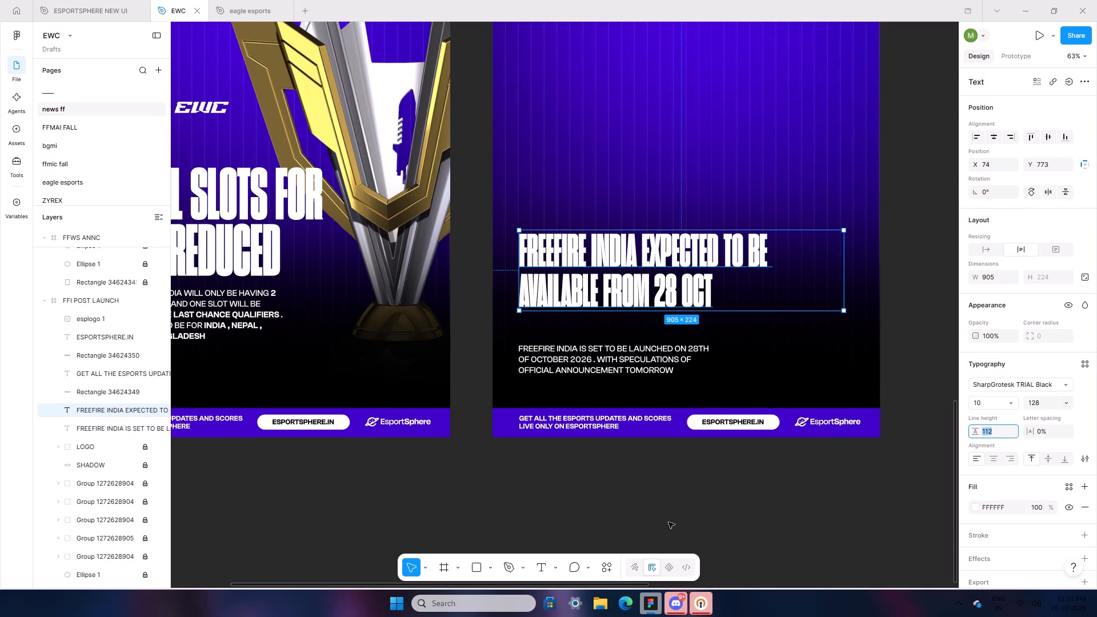
{"action": "key", "text": "Down"}
{"action": "key", "text": "Down"}
{"action": "key", "text": "Down"}
{"action": "key", "text": "Down"}
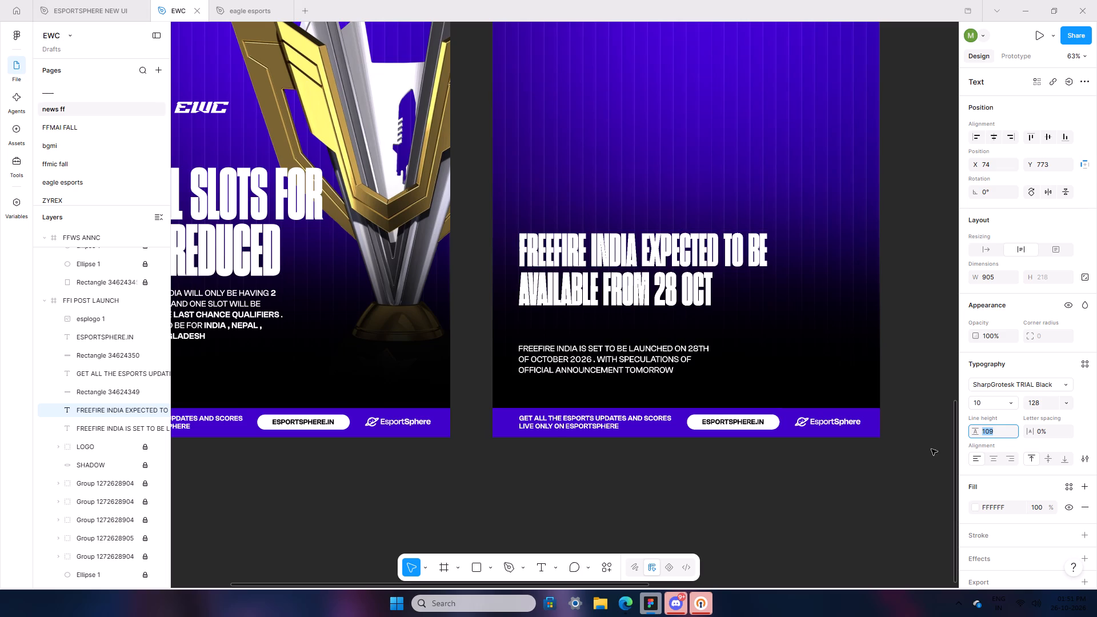
{"action": "key", "text": "Down"}
{"action": "key", "text": "Down"}
{"action": "left_click", "coordinate": [711, 472]}
Move the headline straight down to Y 866 so it sits just above the body text.
{"action": "left_click", "coordinate": [600, 293]}
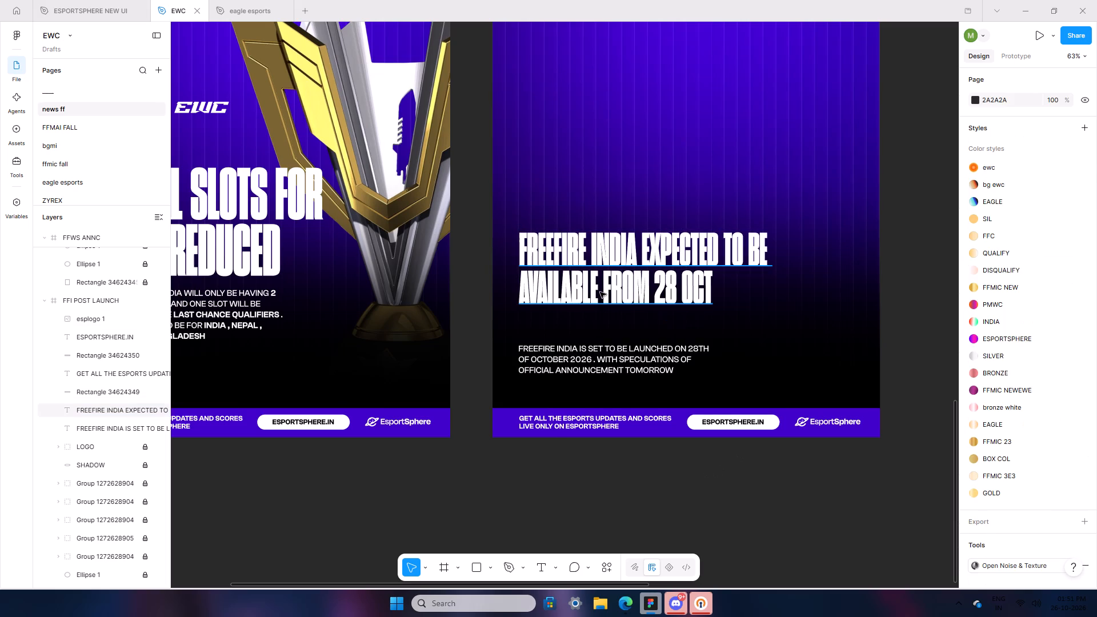
{"action": "key", "text": "Down"}
{"action": "key", "text": "Down"}
{"action": "key", "text": "Down"}
{"action": "key", "text": "Down"}
{"action": "key", "text": "Down"}
{"action": "key", "text": "Down"}
{"action": "key", "text": "Down"}
{"action": "key", "text": "Down"}
{"action": "key", "text": "Down"}
{"action": "key", "text": "Down"}
{"action": "key", "text": "Down"}
{"action": "key", "text": "Down"}
{"action": "key", "text": "Down"}
{"action": "key", "text": "Down"}
{"action": "key", "text": "Down"}
{"action": "key", "text": "Down"}
{"action": "key", "text": "Down"}
{"action": "key", "text": "Down"}
{"action": "key", "text": "Down"}
{"action": "key", "text": "Down"}
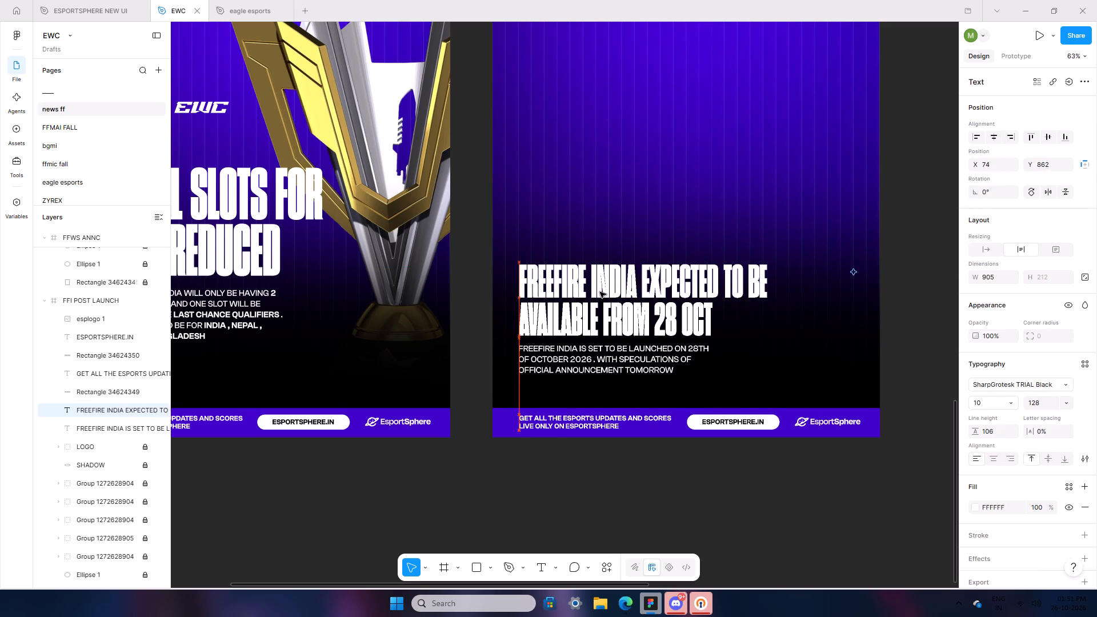
{"action": "key", "text": "Down"}
In the body text, replace "SET TO BE LAUNCHED ON" with "EXPECTED TO BE AVAILABLE FROM".
{"action": "double_click", "coordinate": [611, 368]}
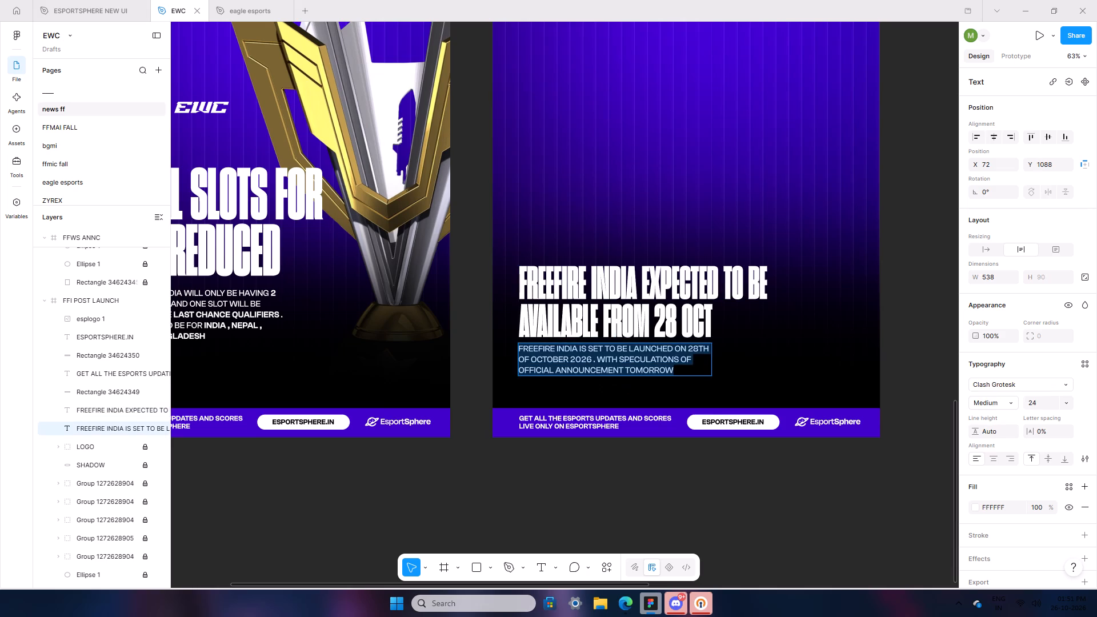
{"action": "double_click", "coordinate": [619, 350]}
{"action": "triple_click", "coordinate": [638, 350]}
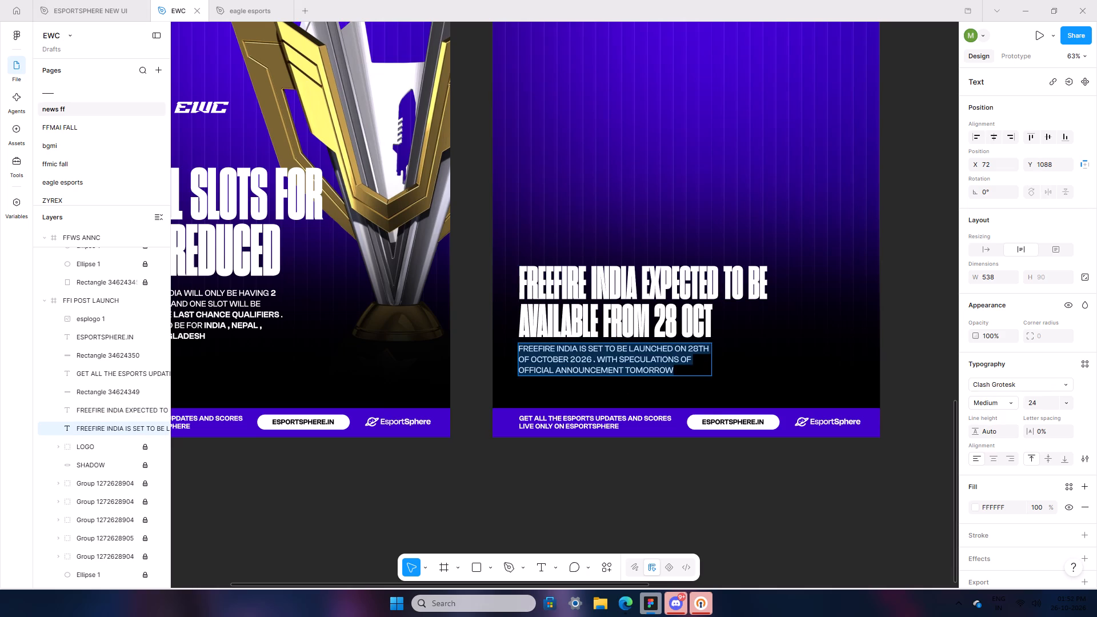
{"action": "left_click", "coordinate": [644, 348]}
{"action": "left_click", "coordinate": [666, 349]}
{"action": "left_click", "coordinate": [679, 355]}
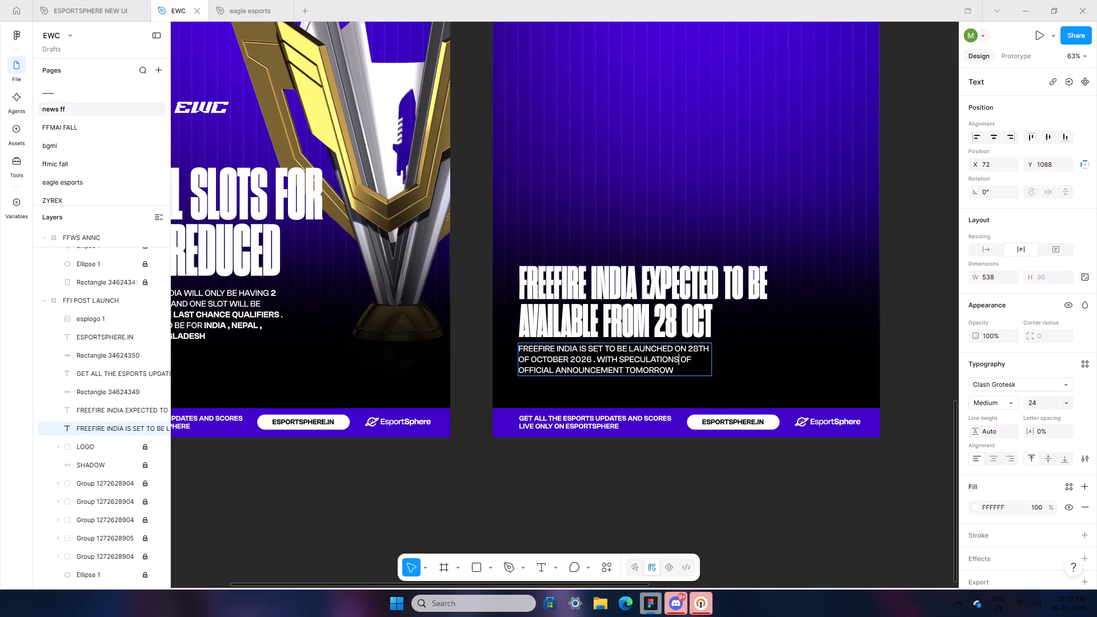
{"action": "left_click", "coordinate": [672, 351]}
{"action": "left_click_drag", "start_coordinate": [672, 351], "coordinate": [578, 347]}
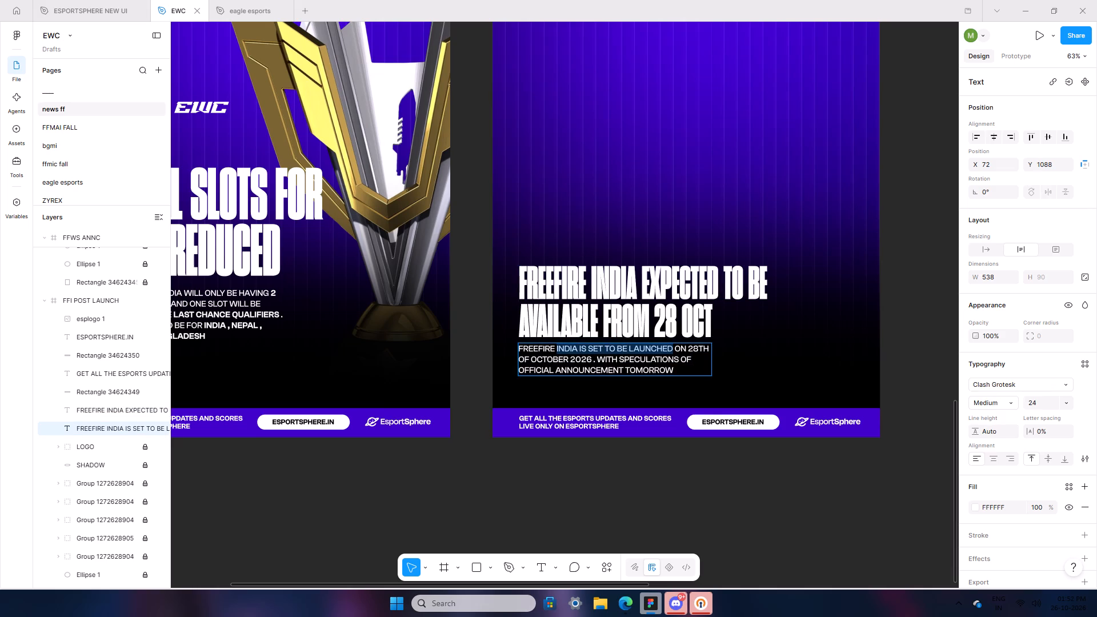
{"action": "left_click_drag", "start_coordinate": [578, 347], "coordinate": [595, 343]}
{"action": "type", "text": "EXPECTED TO BE"}
{"action": "key", "text": "space"}
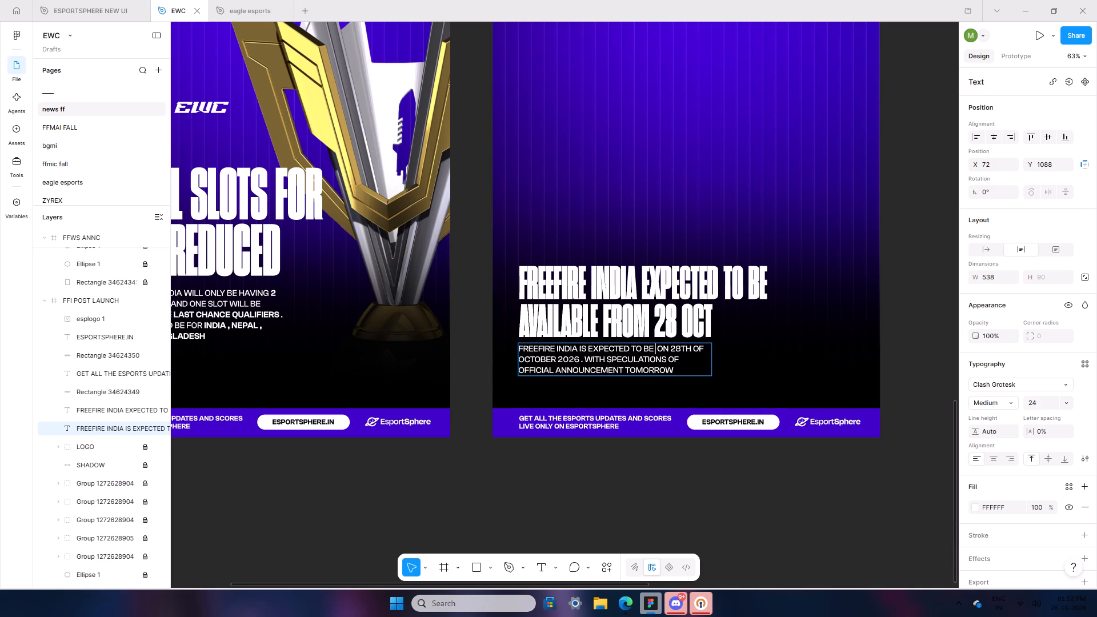
{"action": "type", "text": "AVAIA"}
{"action": "key", "text": "BackSpace"}
{"action": "type", "text": "LAB"}
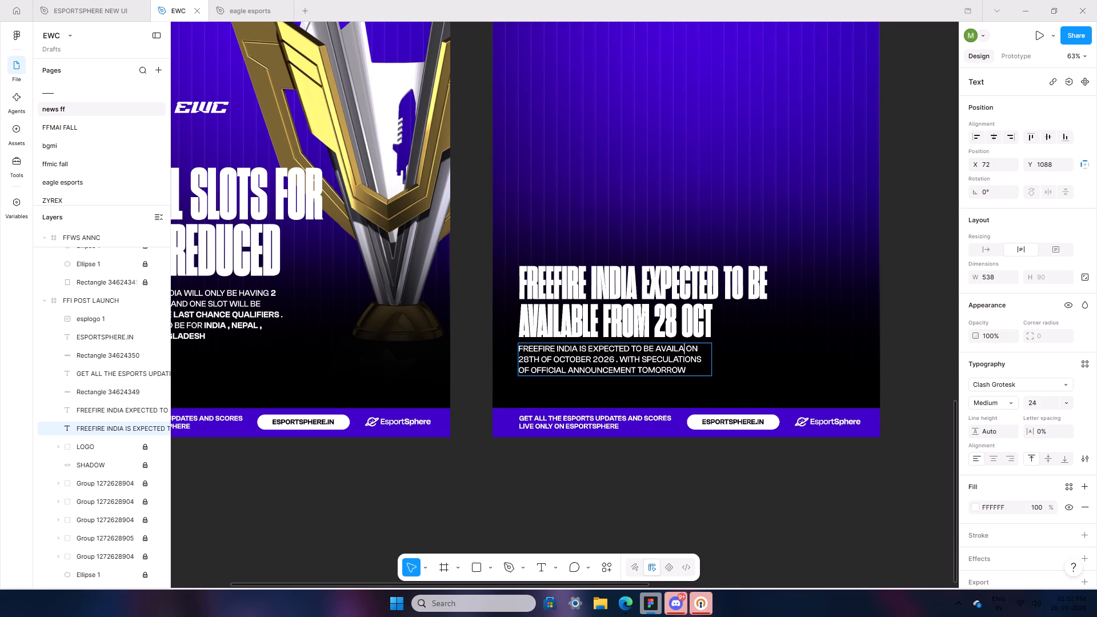
{"action": "type", "text": "LE"}
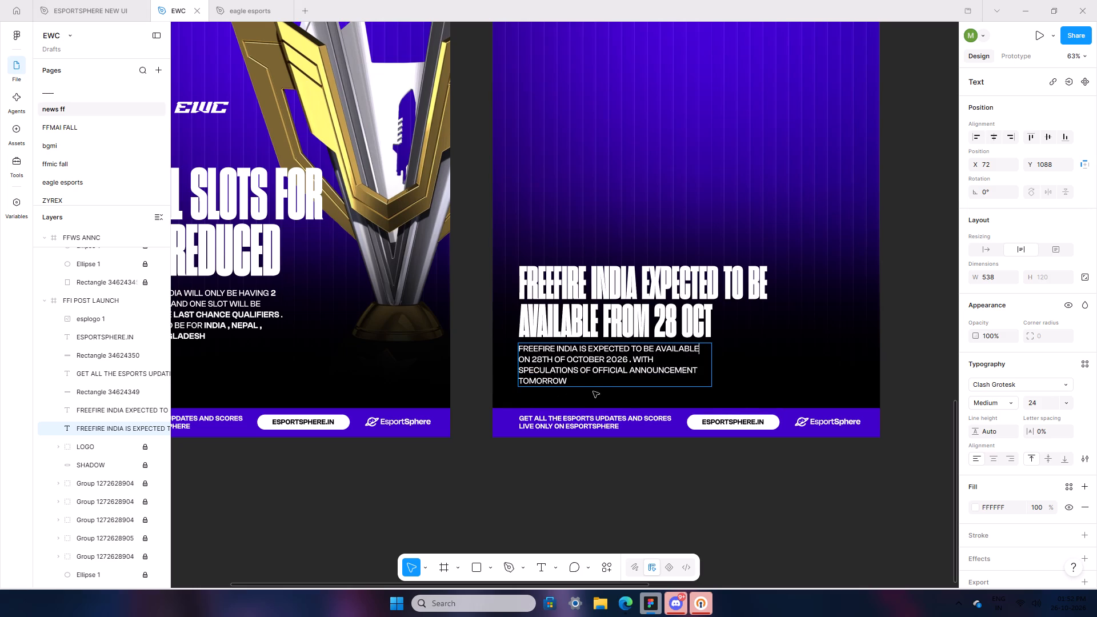
{"action": "double_click", "coordinate": [524, 359]}
{"action": "type", "text": "FROM"}
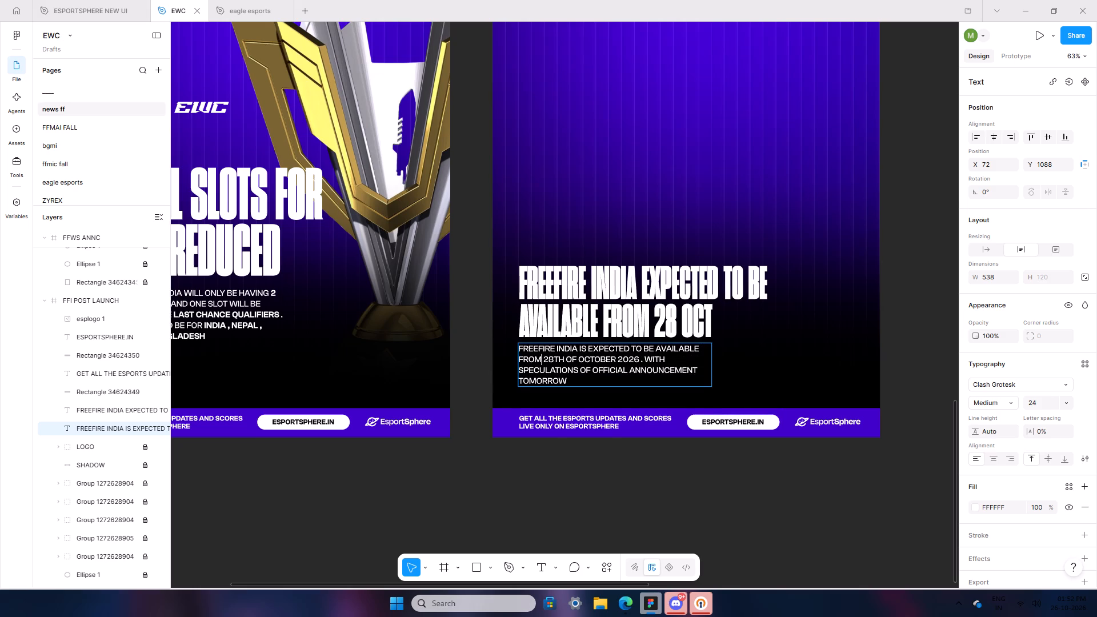
{"action": "left_click", "coordinate": [634, 472]}
Widen the body text box slightly so its text wraps onto three lines.
{"action": "left_click_drag", "start_coordinate": [714, 378], "coordinate": [728, 376]}
{"action": "double_click", "coordinate": [699, 486]}
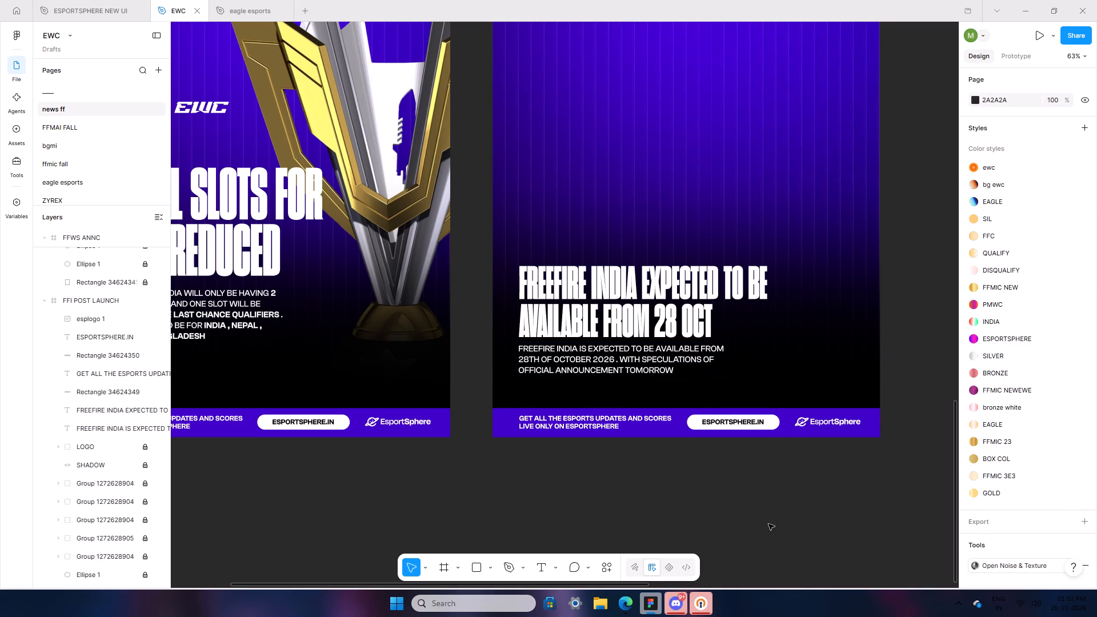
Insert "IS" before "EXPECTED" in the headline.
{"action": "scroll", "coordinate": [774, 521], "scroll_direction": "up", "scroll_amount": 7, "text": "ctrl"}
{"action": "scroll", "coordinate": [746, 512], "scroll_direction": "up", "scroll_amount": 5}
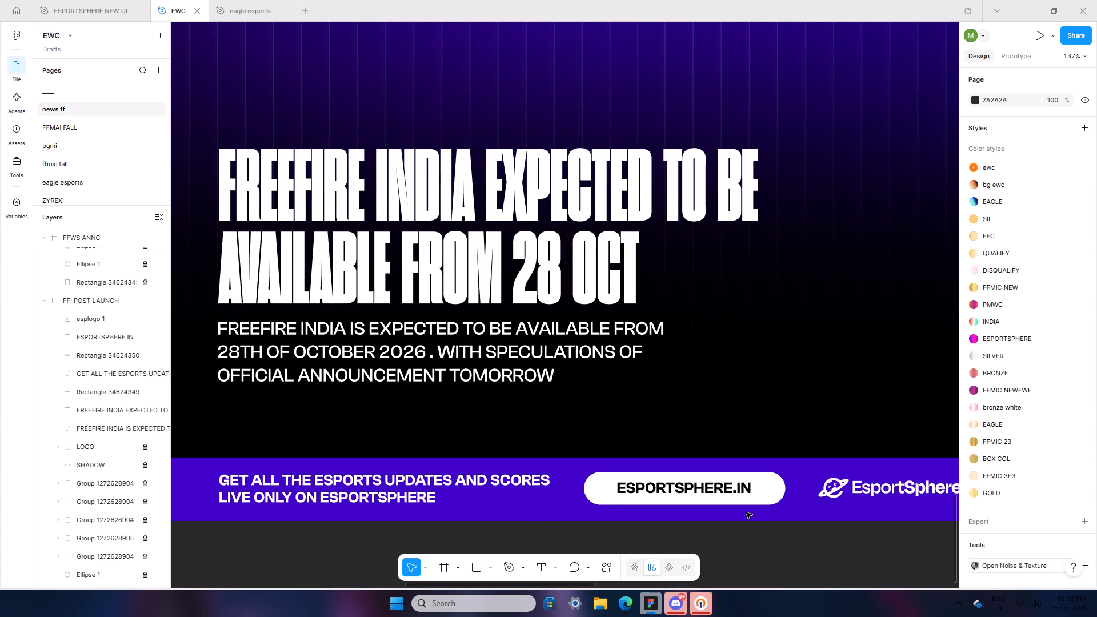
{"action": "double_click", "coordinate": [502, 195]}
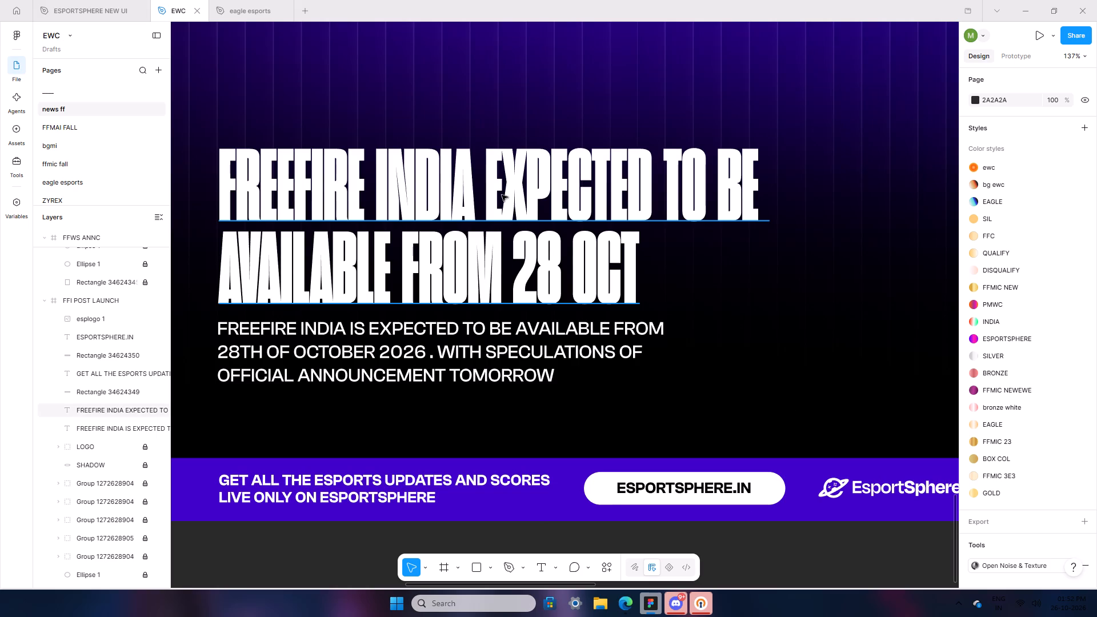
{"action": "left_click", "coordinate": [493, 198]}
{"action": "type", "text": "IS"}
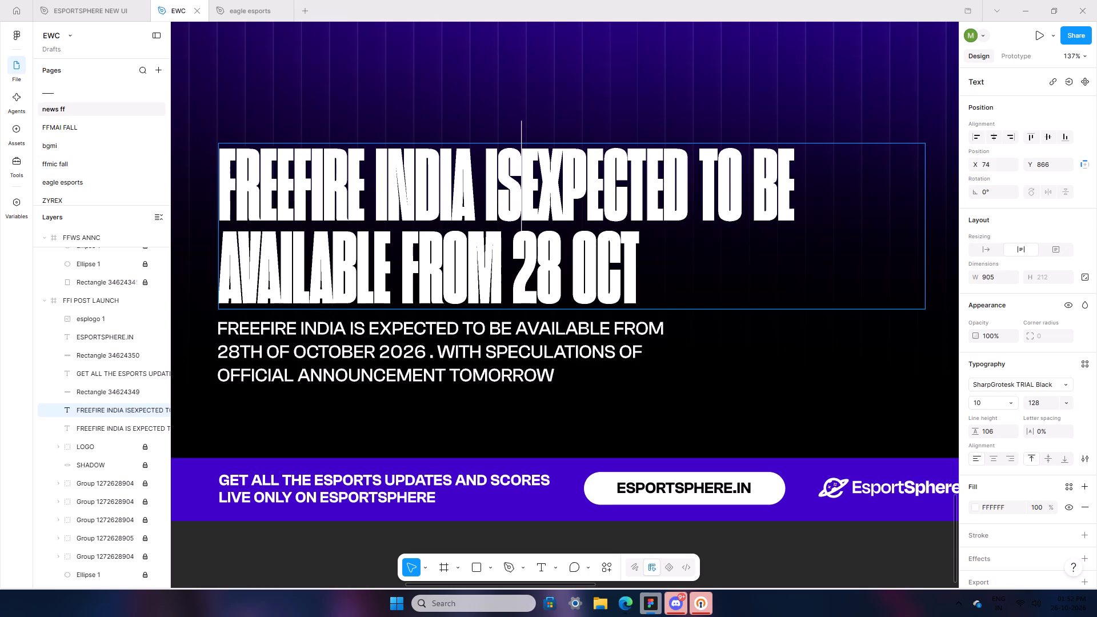
Add the missing space between "IS" and "EXPECTED" in the headline and finish editing the text.
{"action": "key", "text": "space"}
{"action": "left_click", "coordinate": [806, 555]}
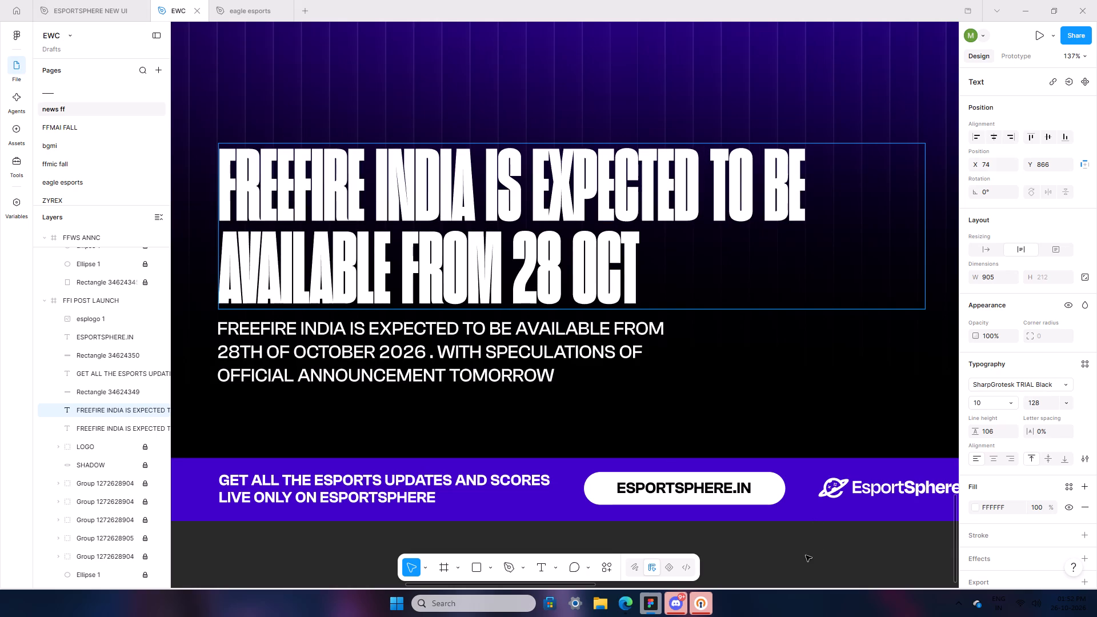
Narrow the headline text box to a width of about 740 so "BE" wraps onto the second line.
{"action": "left_click_drag", "start_coordinate": [927, 286], "coordinate": [914, 285]}
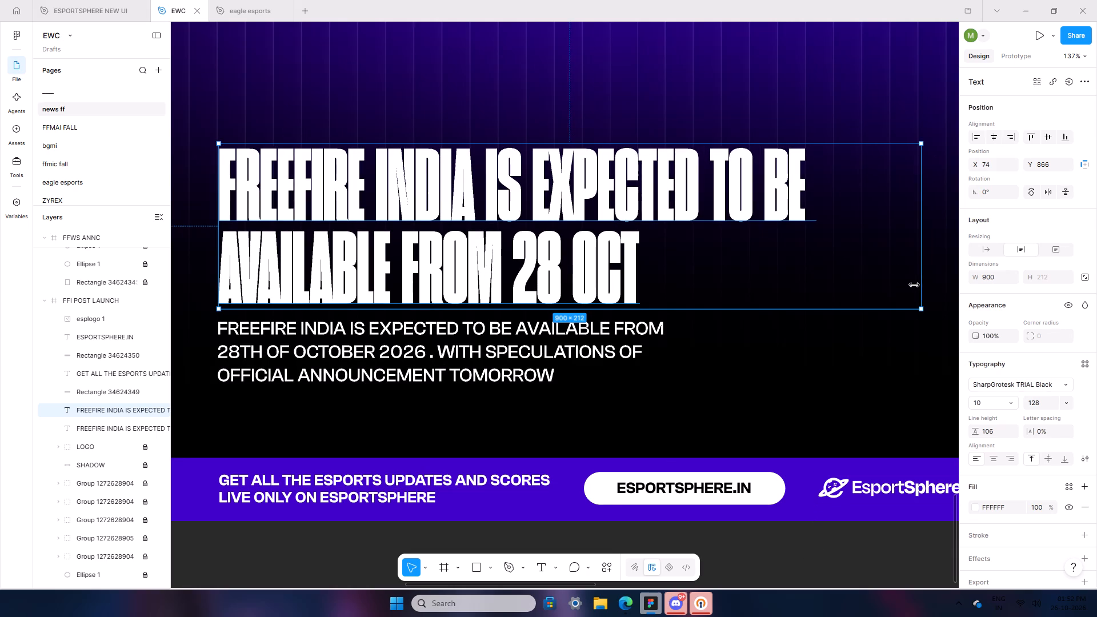
{"action": "left_click_drag", "start_coordinate": [914, 285], "coordinate": [848, 275]}
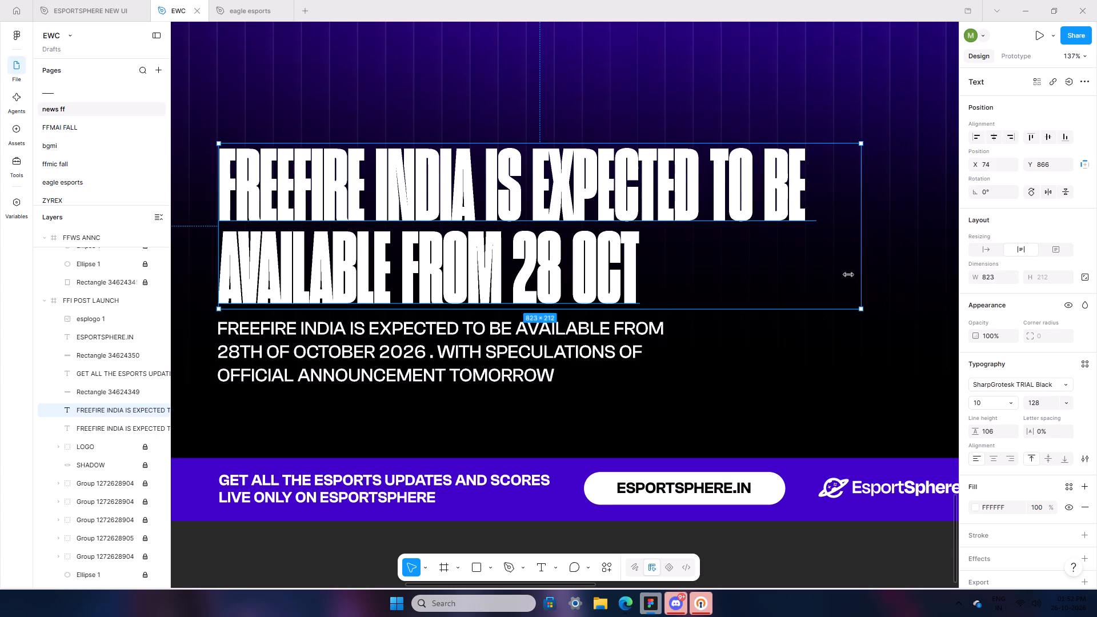
{"action": "left_click_drag", "start_coordinate": [848, 275], "coordinate": [796, 273]}
{"action": "double_click", "coordinate": [727, 546]}
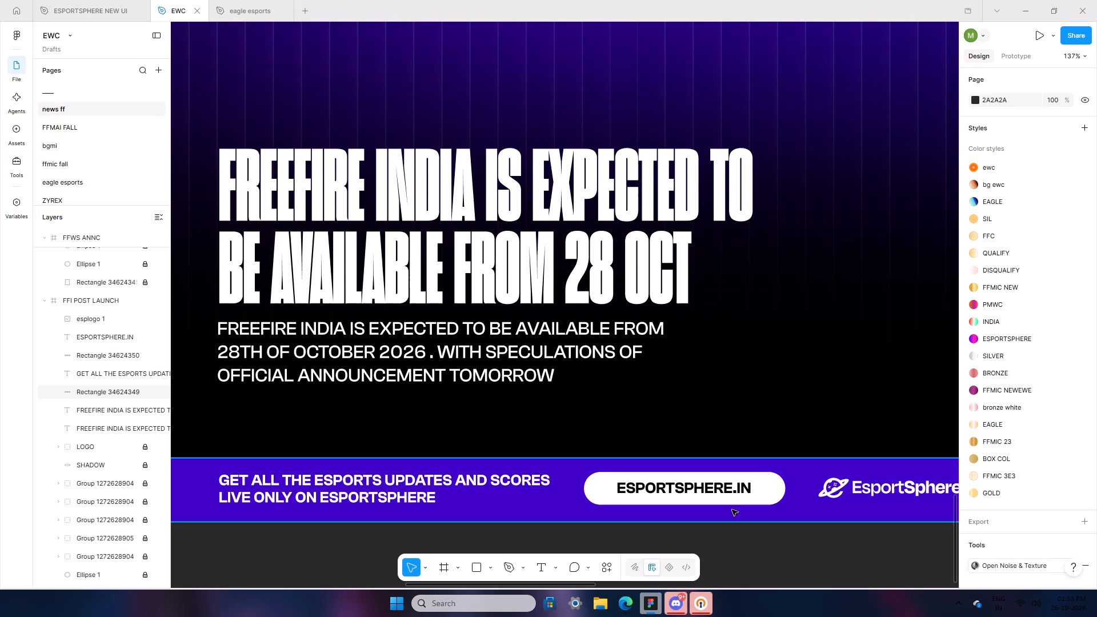
Open the headline text for editing and select the word "EXPECTED".
{"action": "triple_click", "coordinate": [595, 173]}
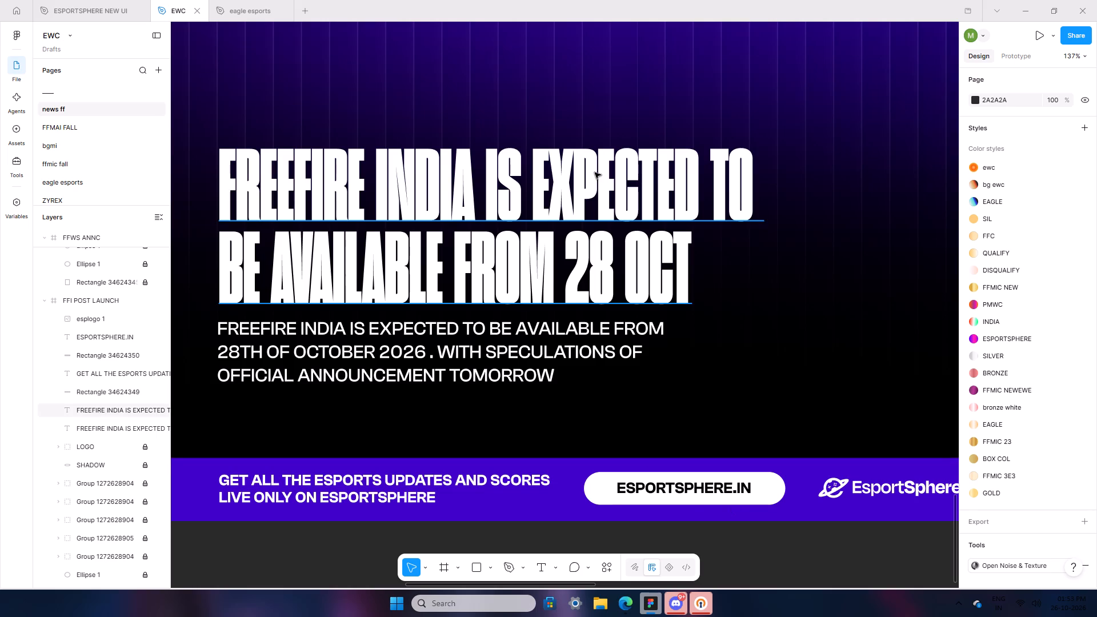
{"action": "double_click", "coordinate": [610, 189]}
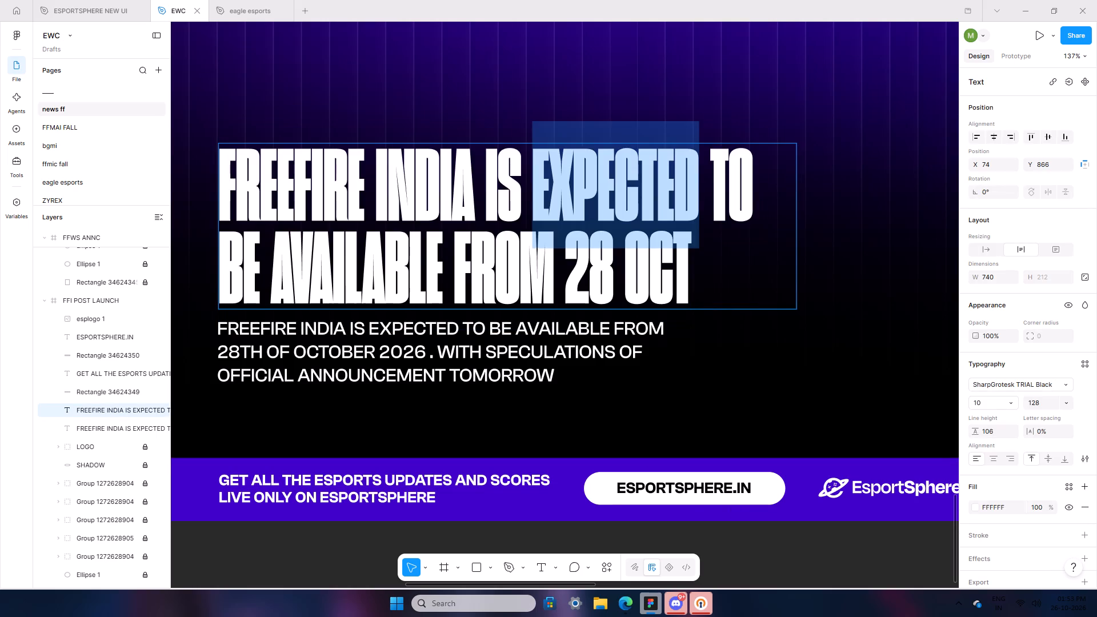
In the headline, replace "IS EXPECTED TO" with "WILL" so it reads "FREEFIRE INDIA WILL BE AVAILABLE FROM 28 OCT".
{"action": "key", "text": "BackSpace"}
{"action": "key", "text": "BackSpace"}
{"action": "key", "text": "BackSpace"}
{"action": "key", "text": "BackSpace"}
{"action": "key", "text": "2"}
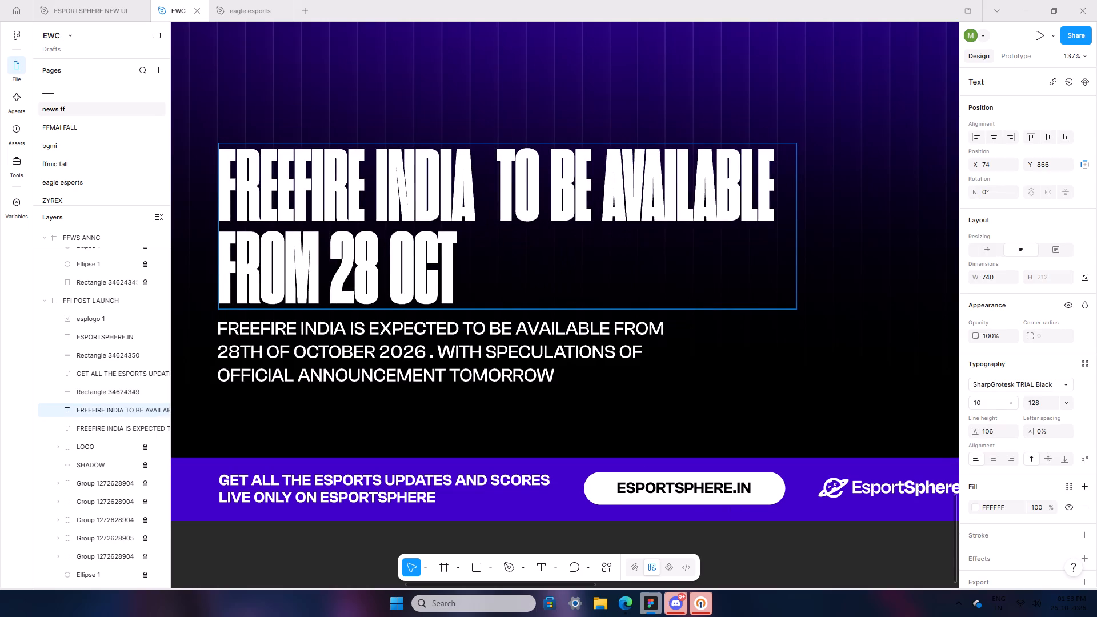
{"action": "key", "text": "BackSpace"}
{"action": "type", "text": "WILL"}
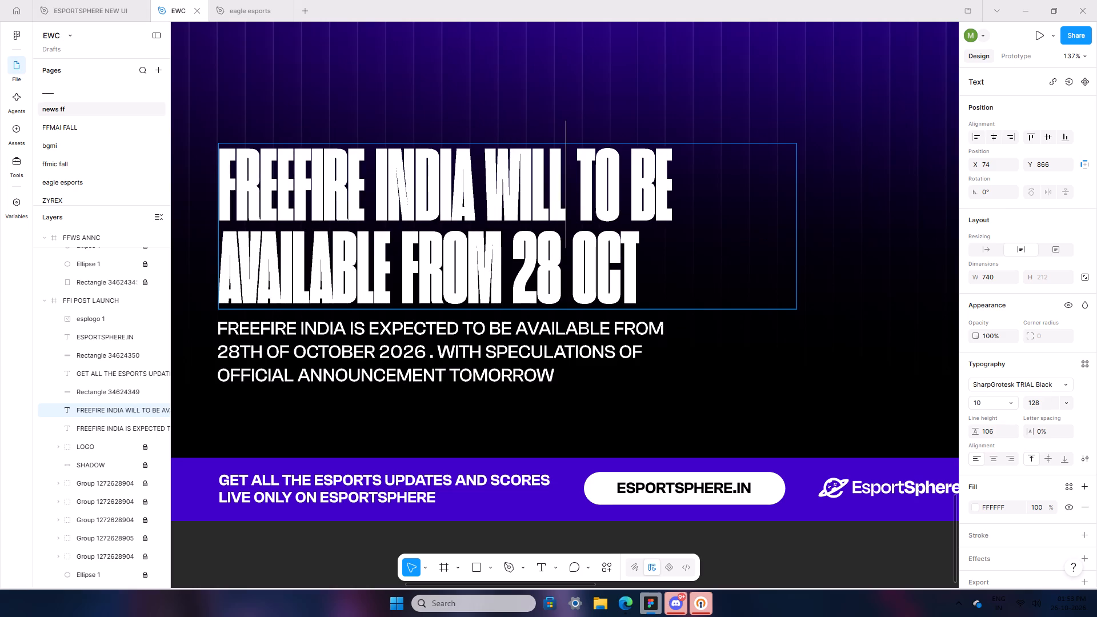
{"action": "double_click", "coordinate": [612, 189]}
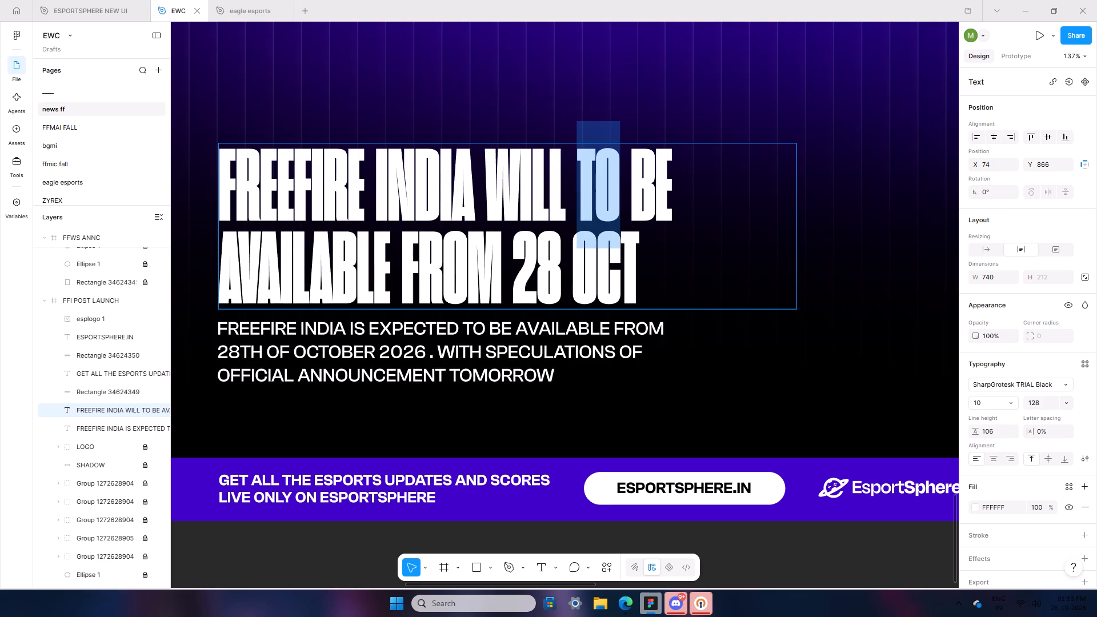
{"action": "key", "text": "BackSpace"}
{"action": "key", "text": "BackSpace"}
{"action": "scroll", "coordinate": [612, 189], "scroll_direction": "up", "scroll_amount": 1}
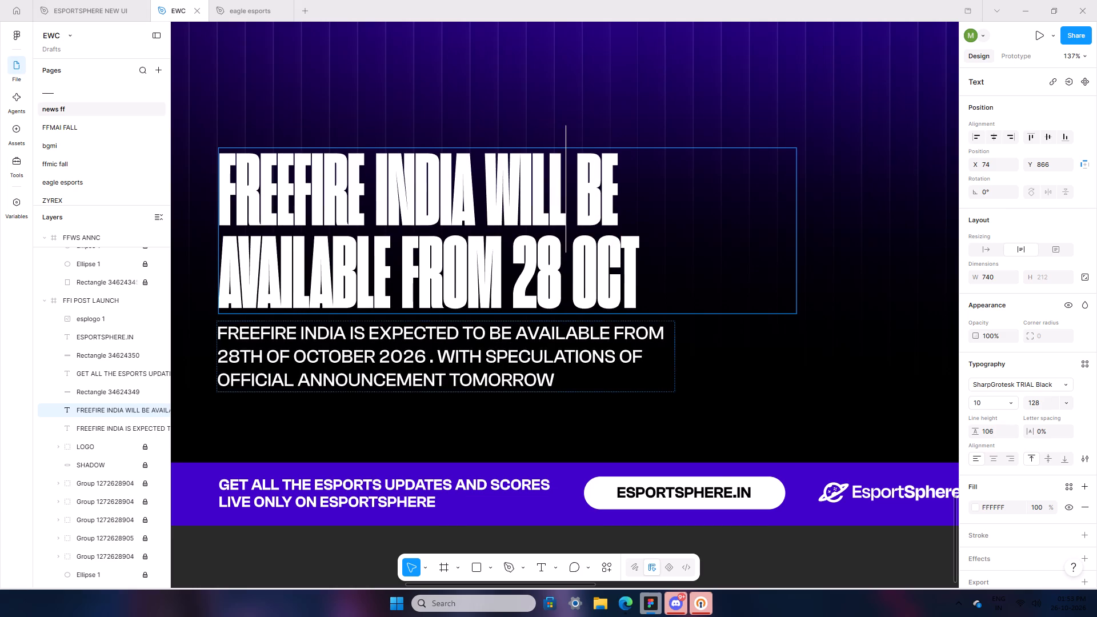
In the body text, replace "IS EXPECTED TO" with "WILL" so it reads "FREEFIRE INDIA WILL BE AVAILABLE FROM 28TH OF OCTOBER 2026".
{"action": "double_click", "coordinate": [413, 333]}
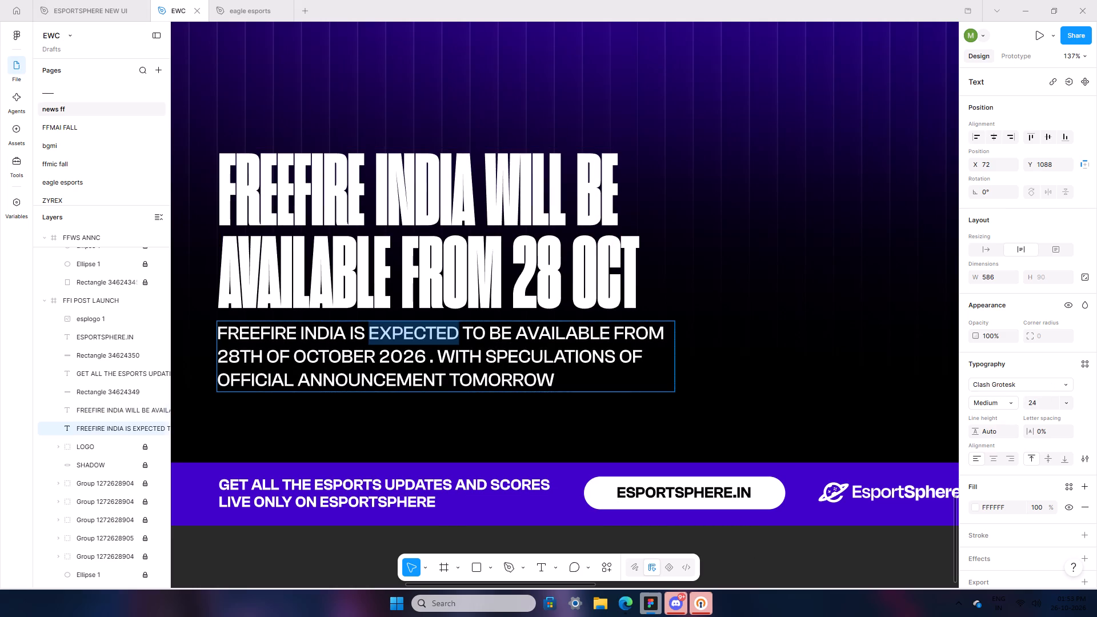
{"action": "key", "text": "BackSpace"}
{"action": "key", "text": "BackSpace"}
{"action": "key", "text": "BackSpace"}
{"action": "key", "text": "BackSpace"}
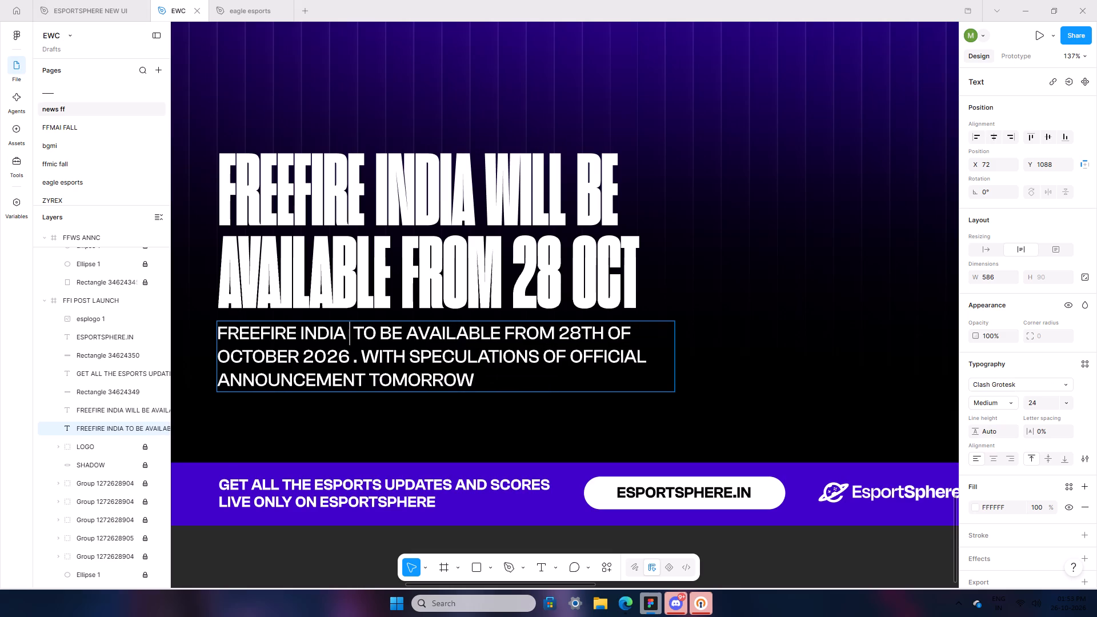
{"action": "type", "text": "WILL"}
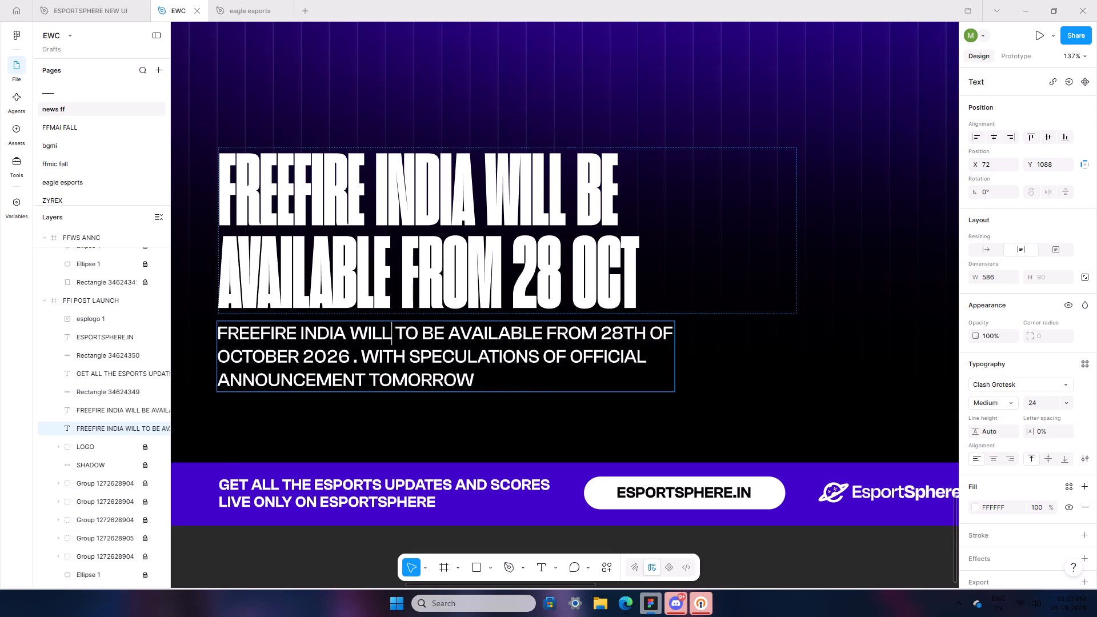
{"action": "left_click", "coordinate": [285, 287]}
{"action": "left_click", "coordinate": [323, 321]}
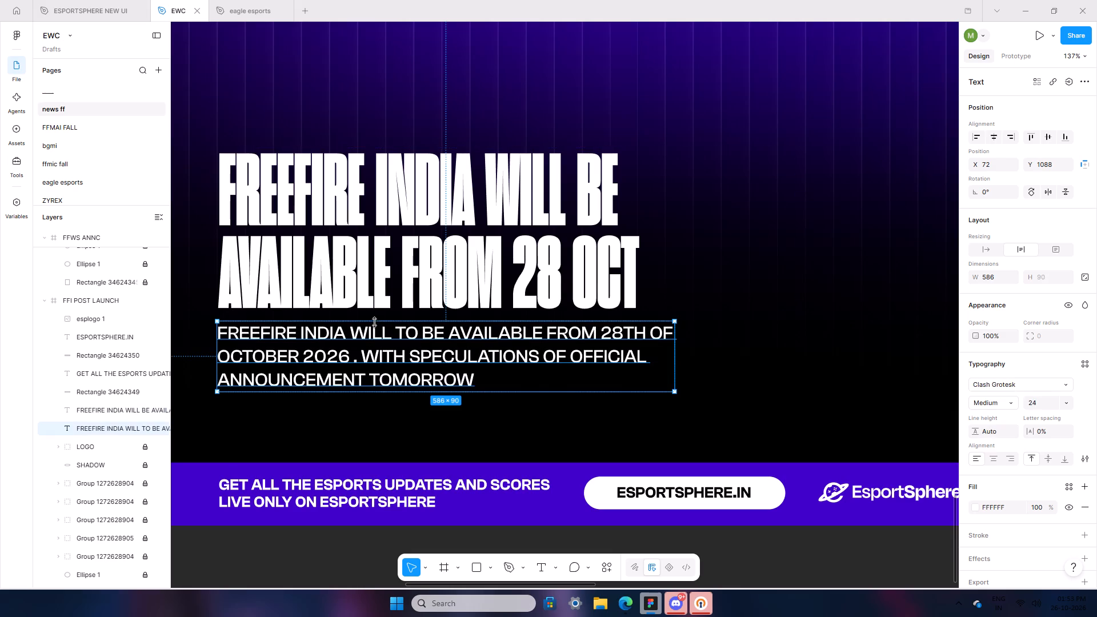
{"action": "double_click", "coordinate": [417, 334]}
{"action": "left_click", "coordinate": [427, 365]}
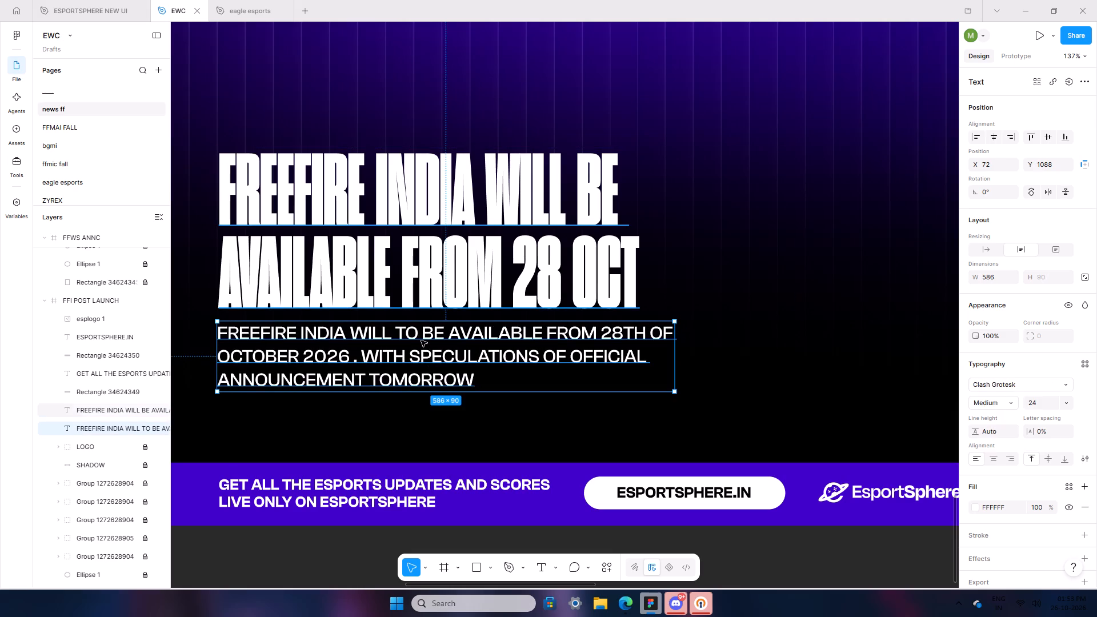
{"action": "double_click", "coordinate": [429, 373]}
{"action": "left_click", "coordinate": [417, 347]}
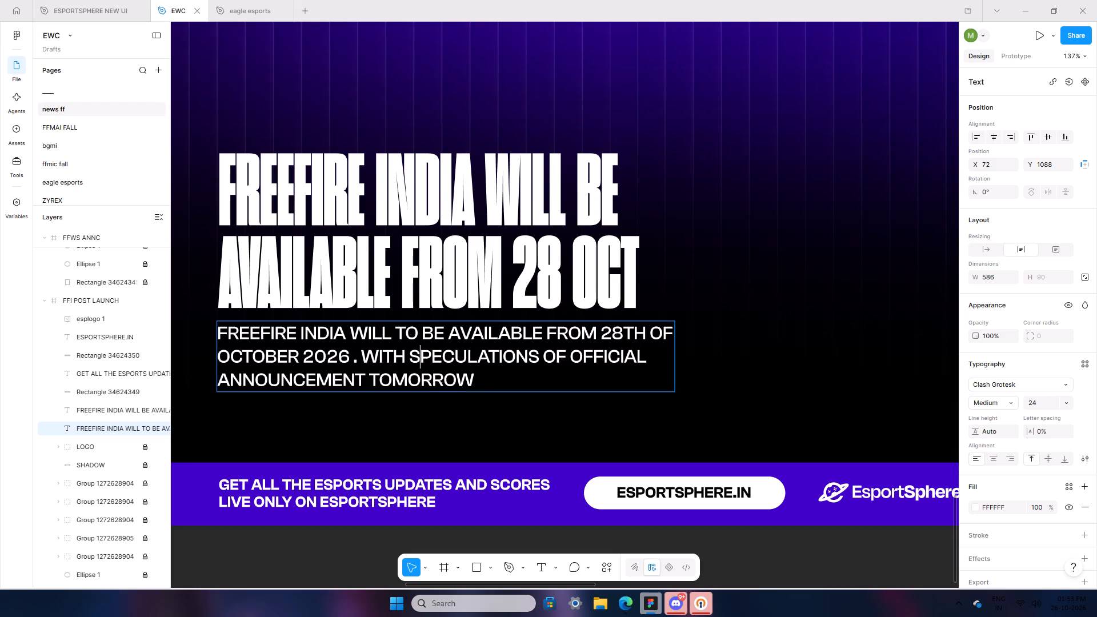
{"action": "left_click", "coordinate": [421, 334]}
{"action": "key", "text": "BackSpace"}
{"action": "key", "text": "BackSpace"}
{"action": "key", "text": "BackSpace"}
{"action": "key", "text": "BackSpace"}
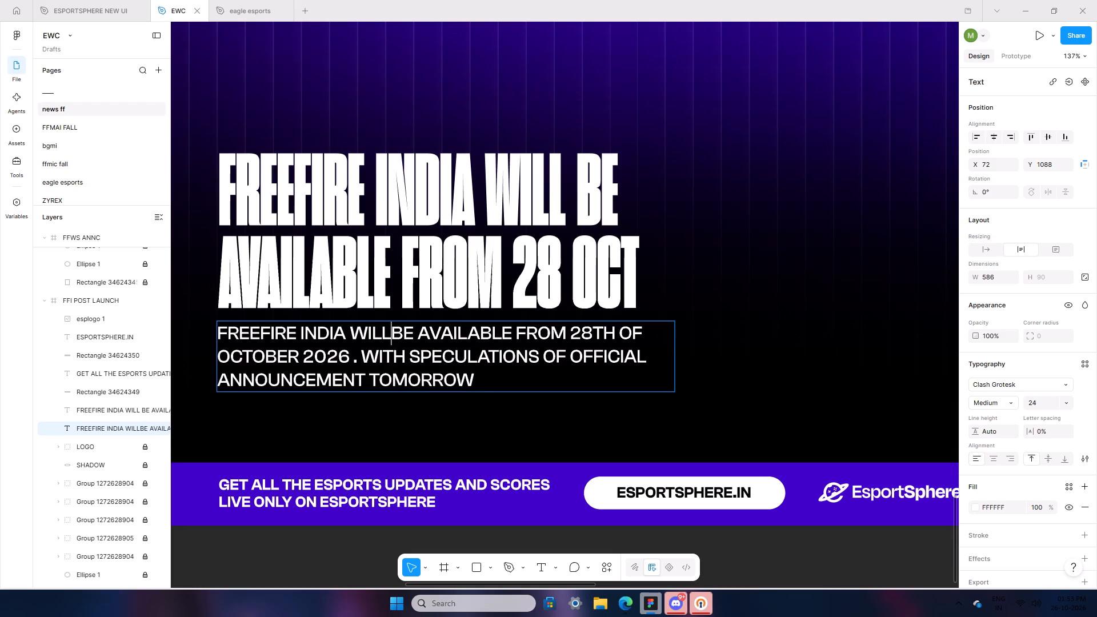
{"action": "key", "text": "space"}
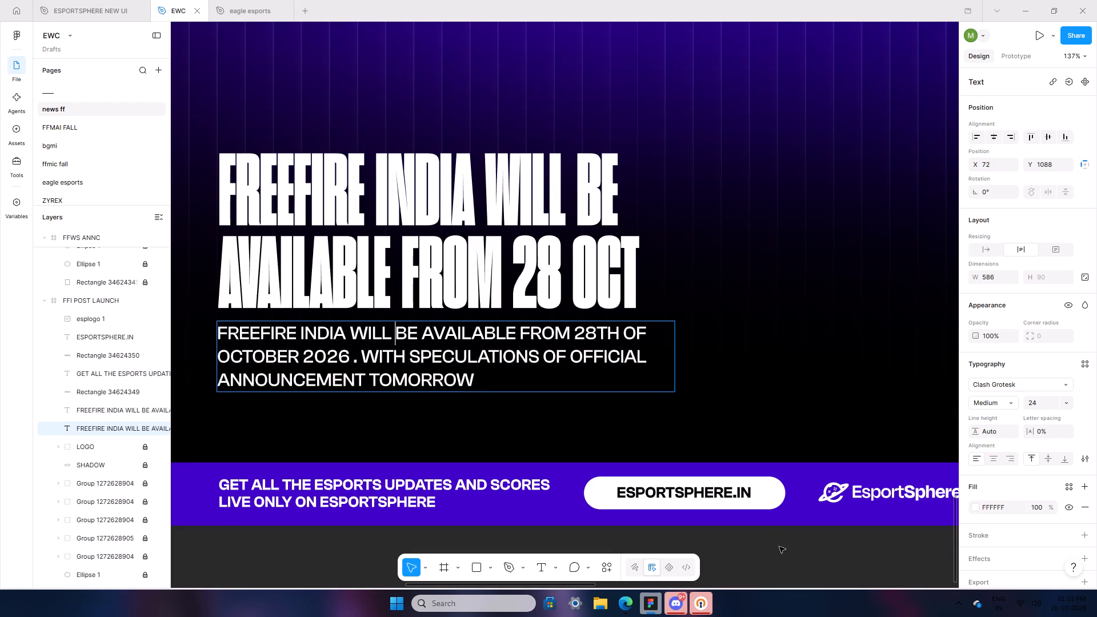
{"action": "double_click", "coordinate": [779, 556]}
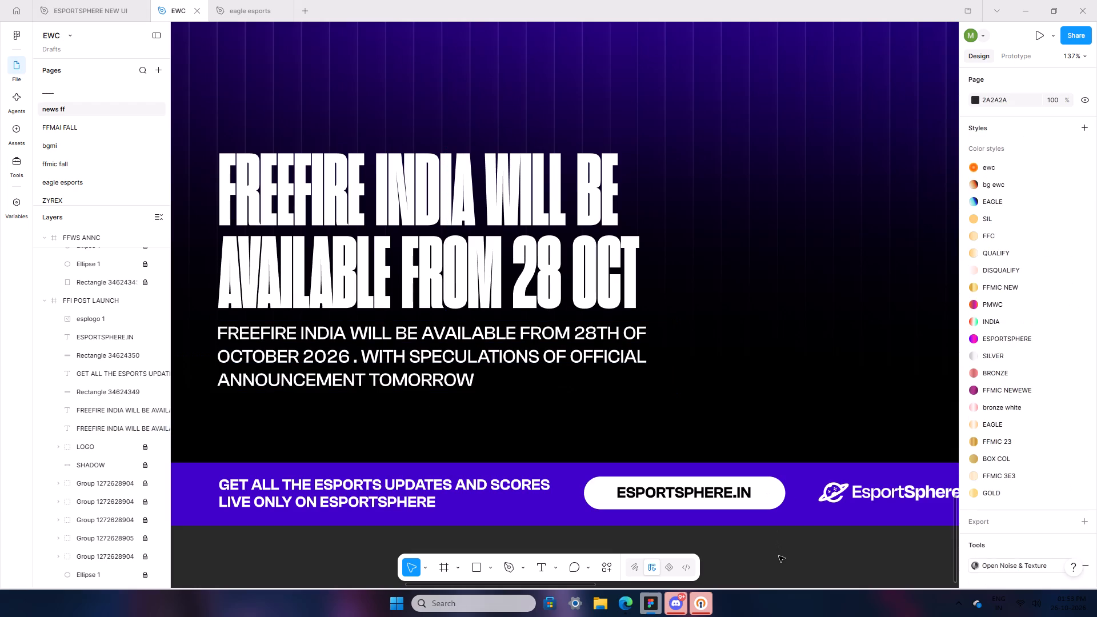
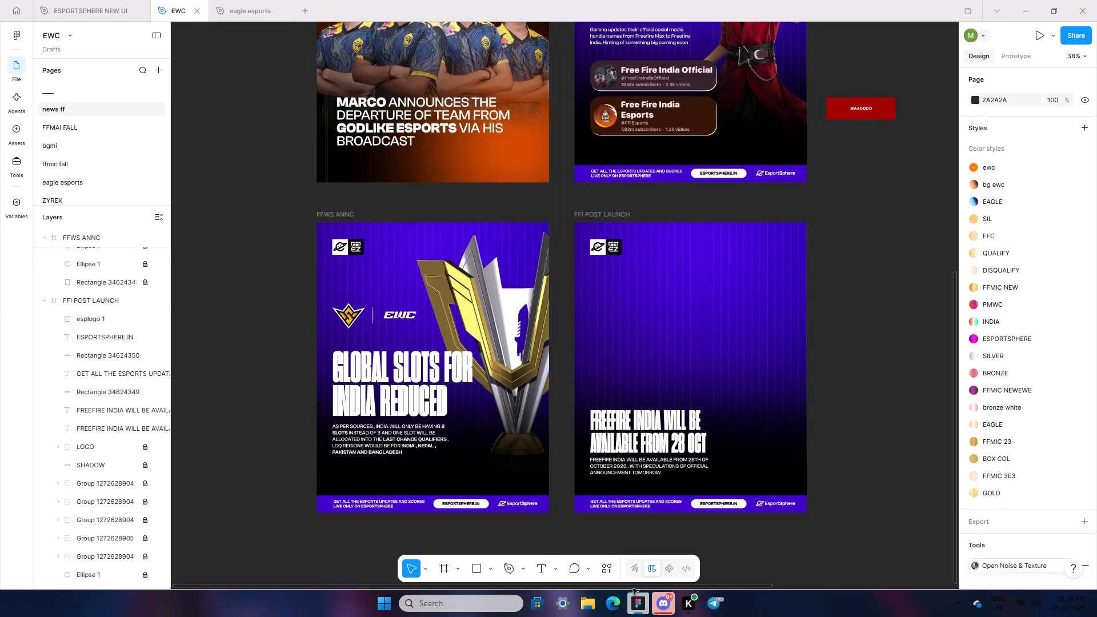
Import the JPG dated 26-10-2026 from Downloads > Telegram Desktop, the Free Fire India store page screenshot, and place it beside the FFI POST LAUNCH frame.
{"action": "left_click", "coordinate": [486, 568]}
{"action": "left_click", "coordinate": [514, 543]}
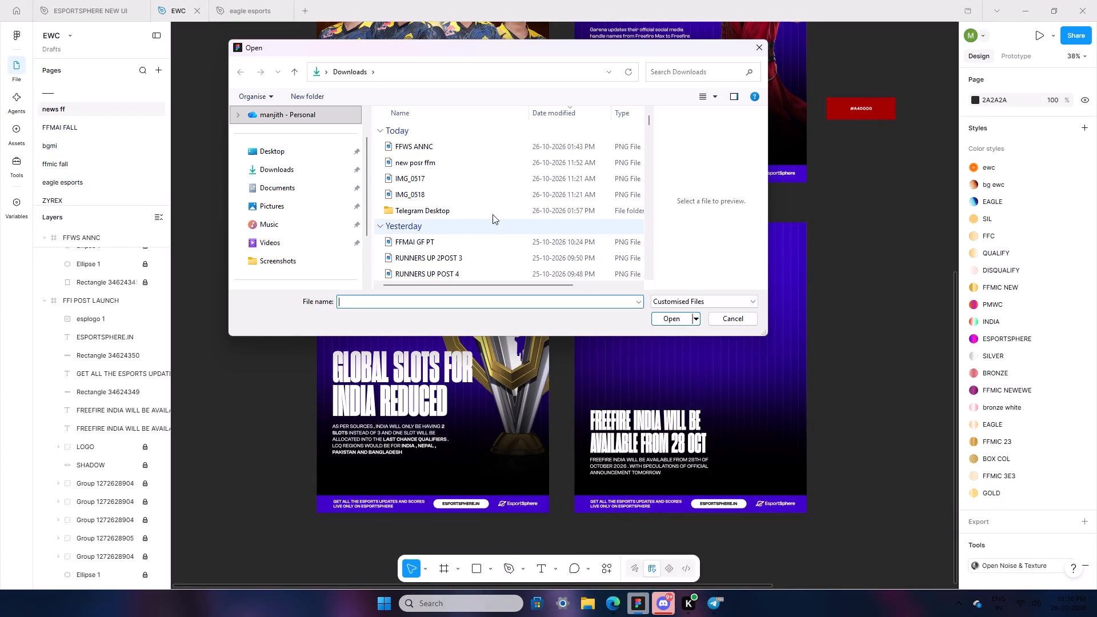
{"action": "double_click", "coordinate": [430, 205]}
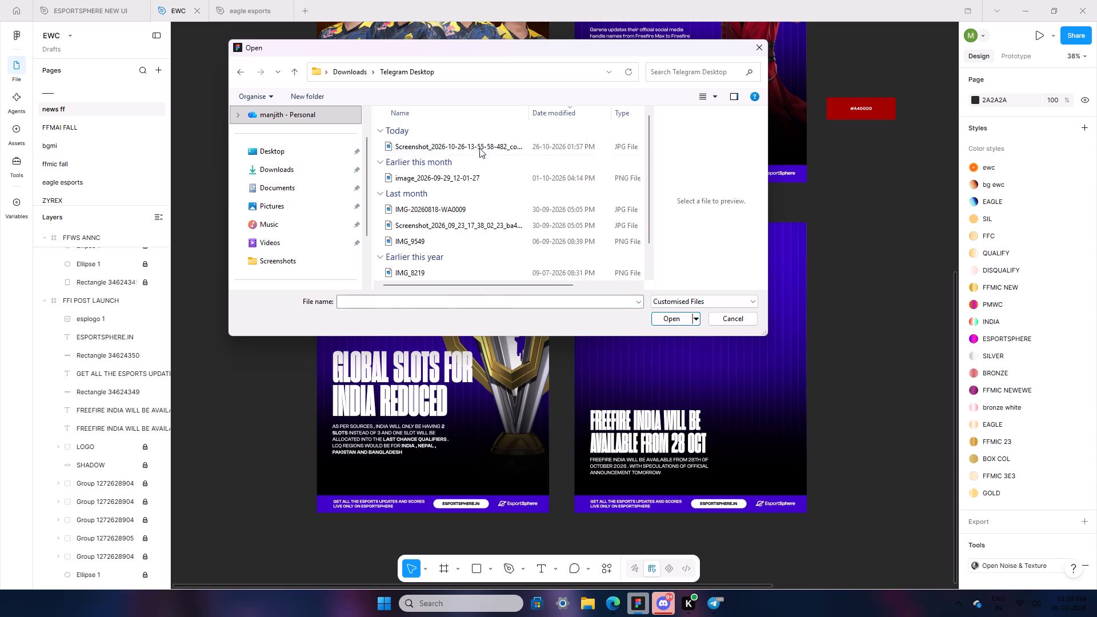
{"action": "double_click", "coordinate": [479, 148]}
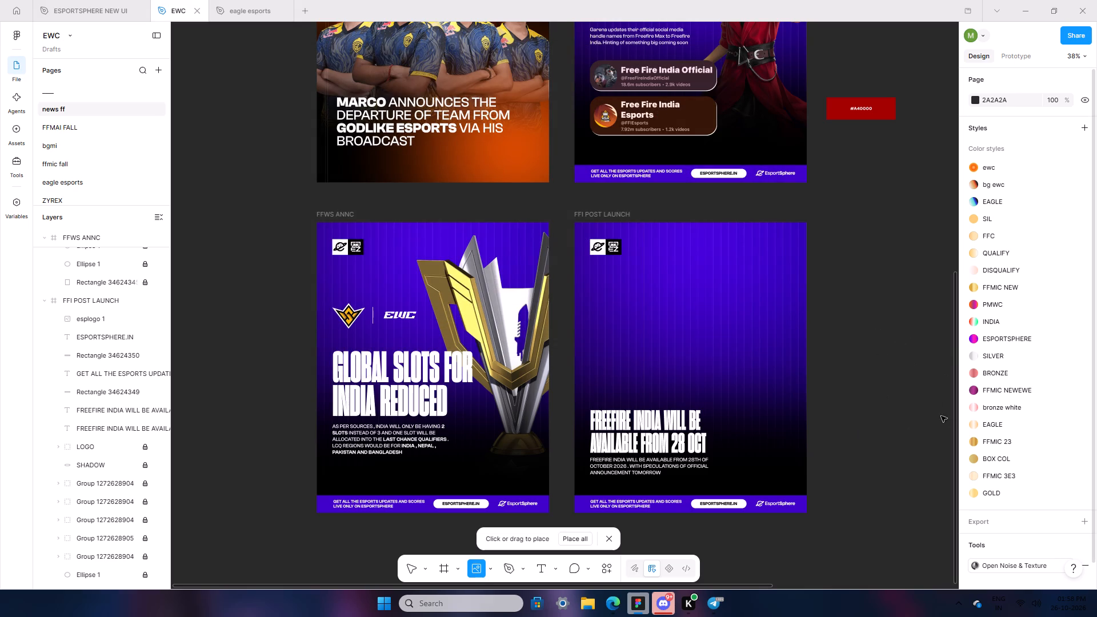
{"action": "left_click", "coordinate": [886, 414]}
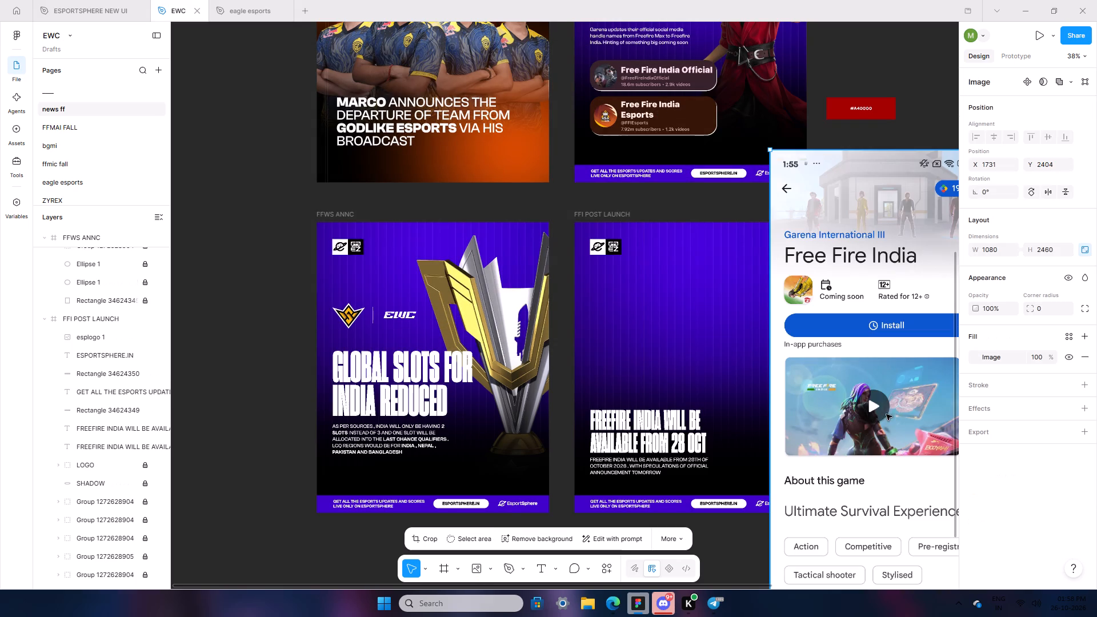
Scale the store page screenshot down proportionally to about 729 × 1660 so it clears the FFI POST LAUNCH frame.
{"action": "left_click_drag", "start_coordinate": [770, 438], "coordinate": [819, 460]}
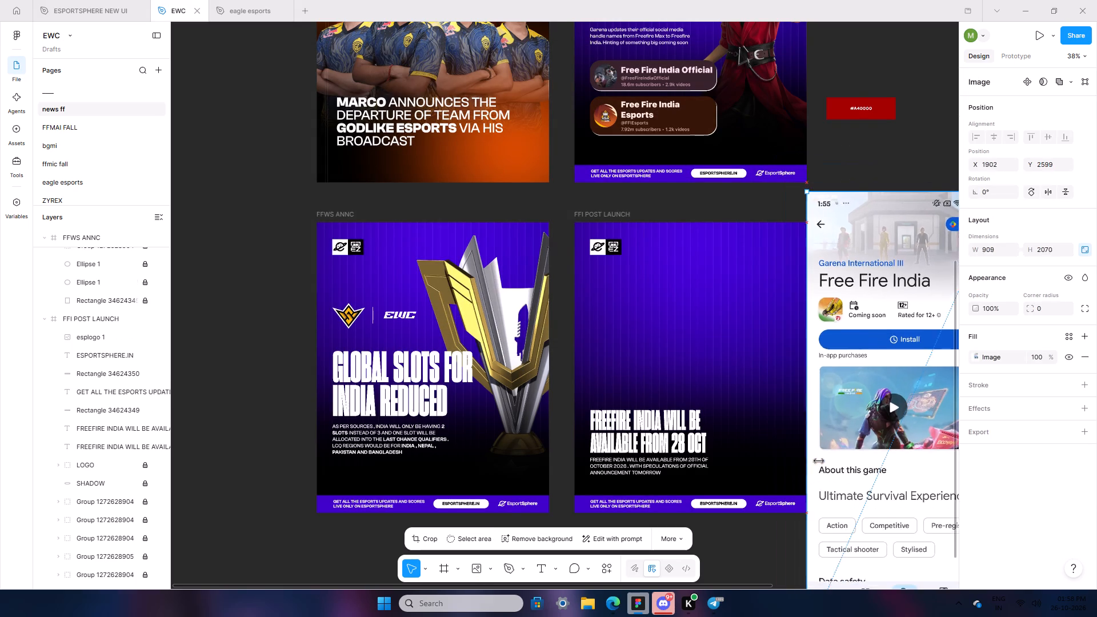
{"action": "left_click_drag", "start_coordinate": [819, 460], "coordinate": [846, 476]}
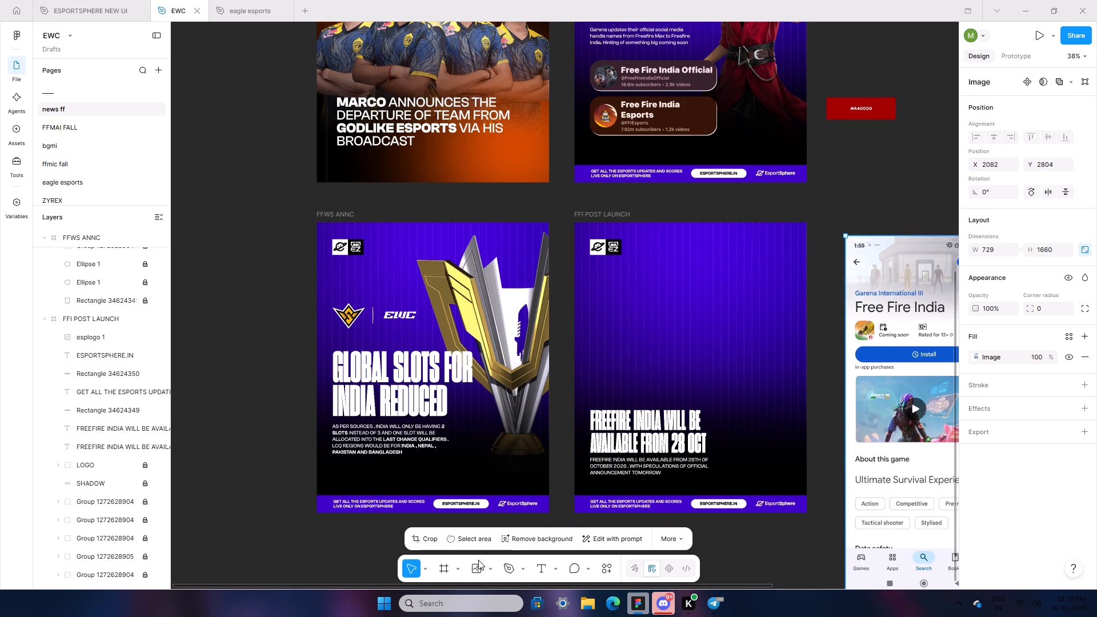
Draw a new frame over the Free Fire India store page screenshot, starting from its upper-left corner.
{"action": "left_click", "coordinate": [452, 566]}
{"action": "left_click", "coordinate": [459, 571]}
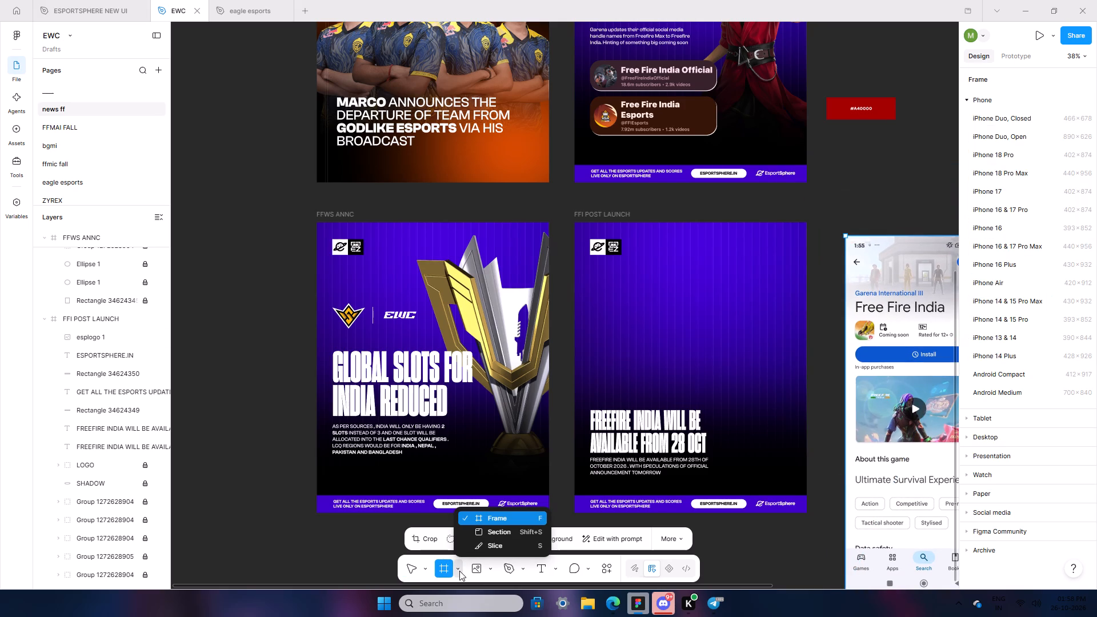
{"action": "left_click", "coordinate": [459, 571]}
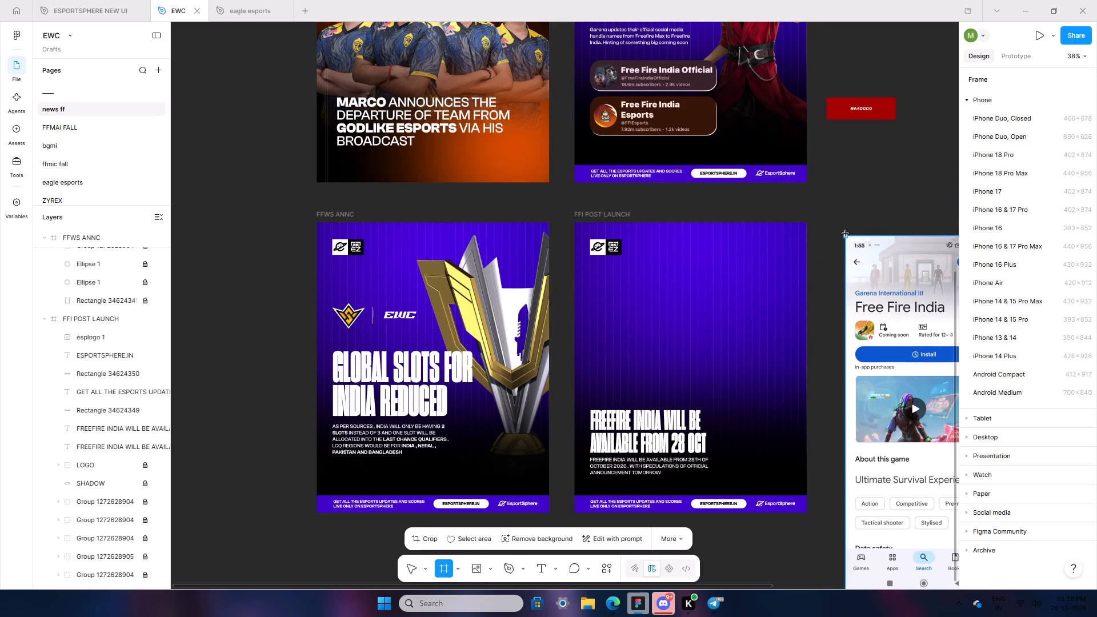
Draw a frame of about 729 × 1660 around the whole Free Fire India store screenshot.
{"action": "left_click_drag", "start_coordinate": [846, 234], "coordinate": [952, 505]}
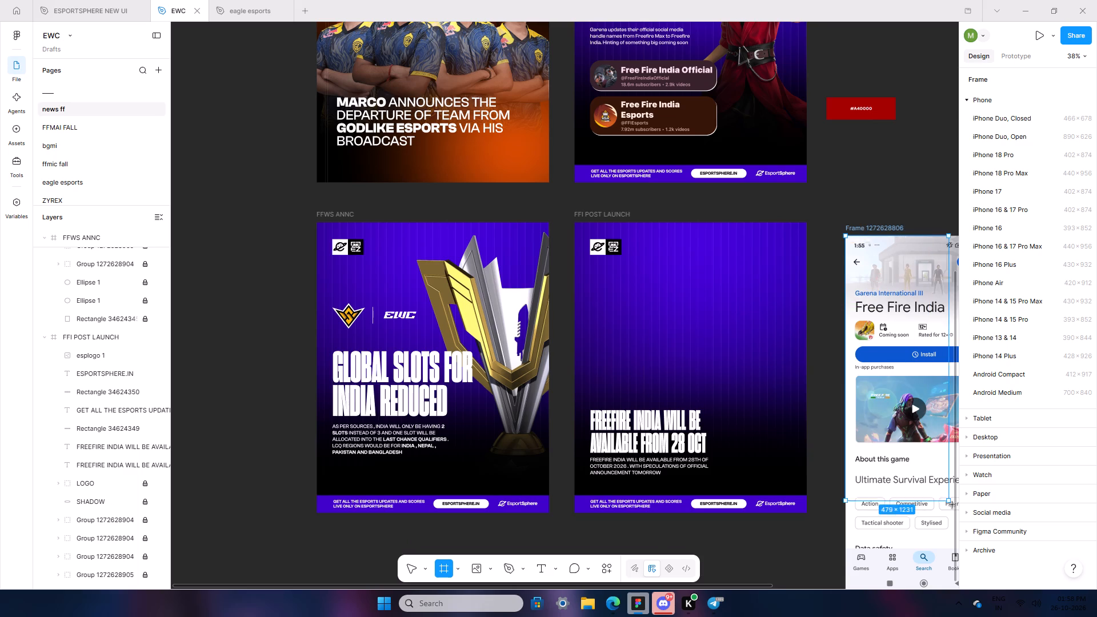
{"action": "left_click_drag", "start_coordinate": [952, 505], "coordinate": [930, 551]}
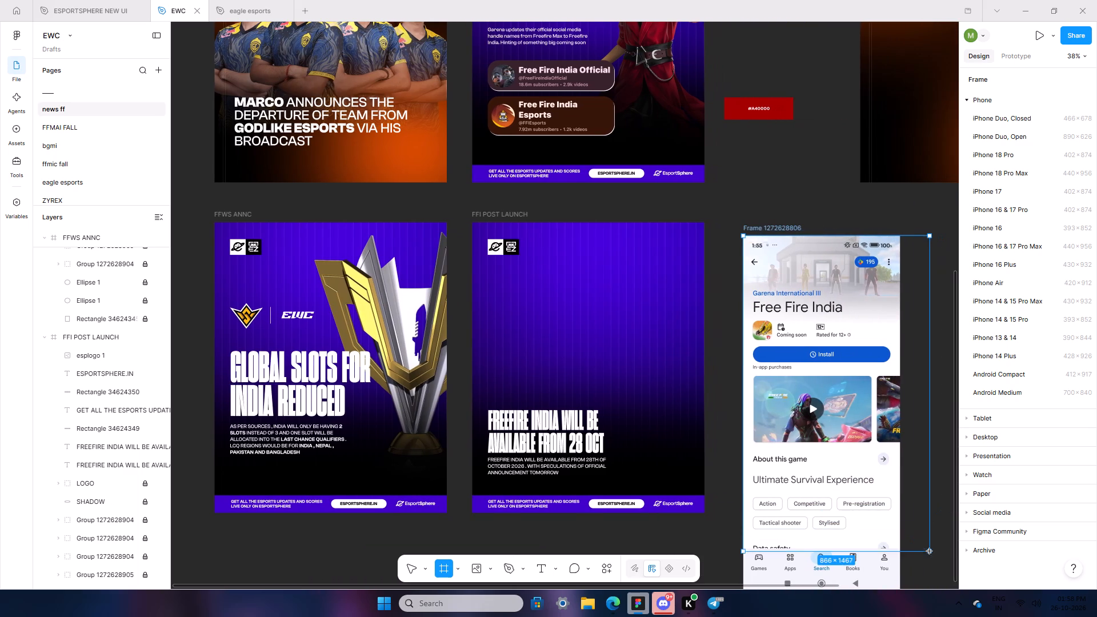
{"action": "left_click_drag", "start_coordinate": [930, 551], "coordinate": [907, 479]}
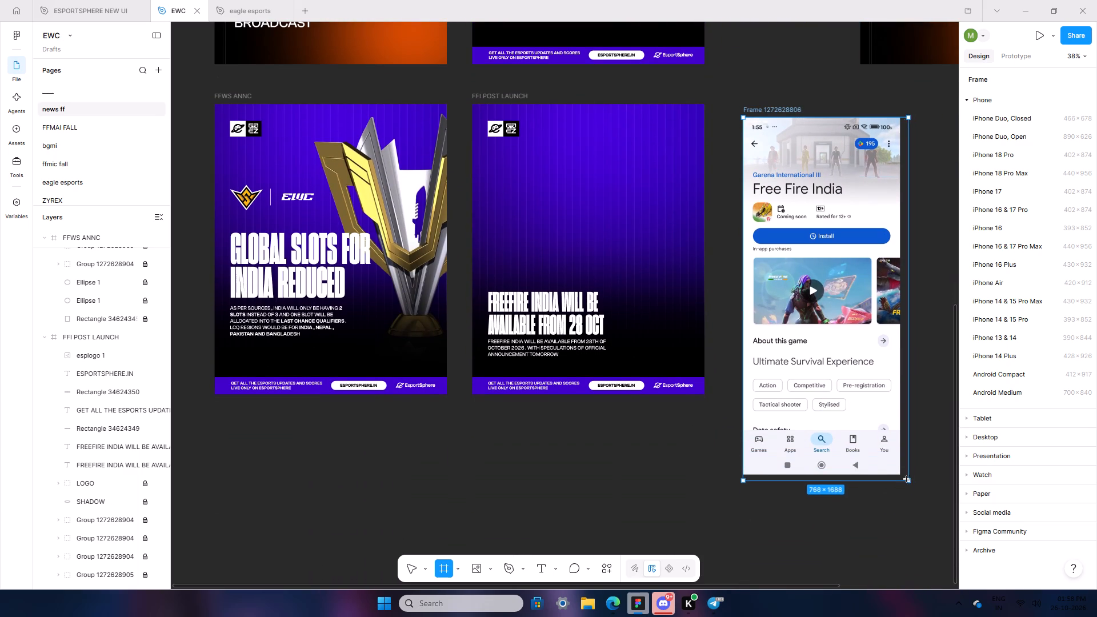
{"action": "left_click_drag", "start_coordinate": [907, 479], "coordinate": [904, 475]}
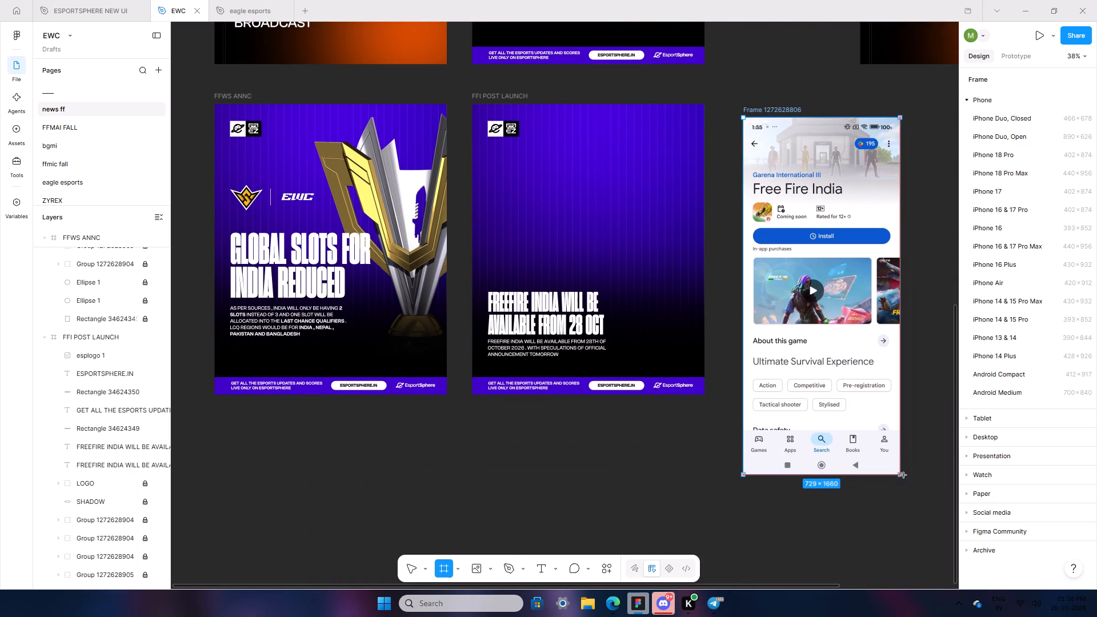
{"action": "left_click_drag", "start_coordinate": [904, 475], "coordinate": [902, 476]}
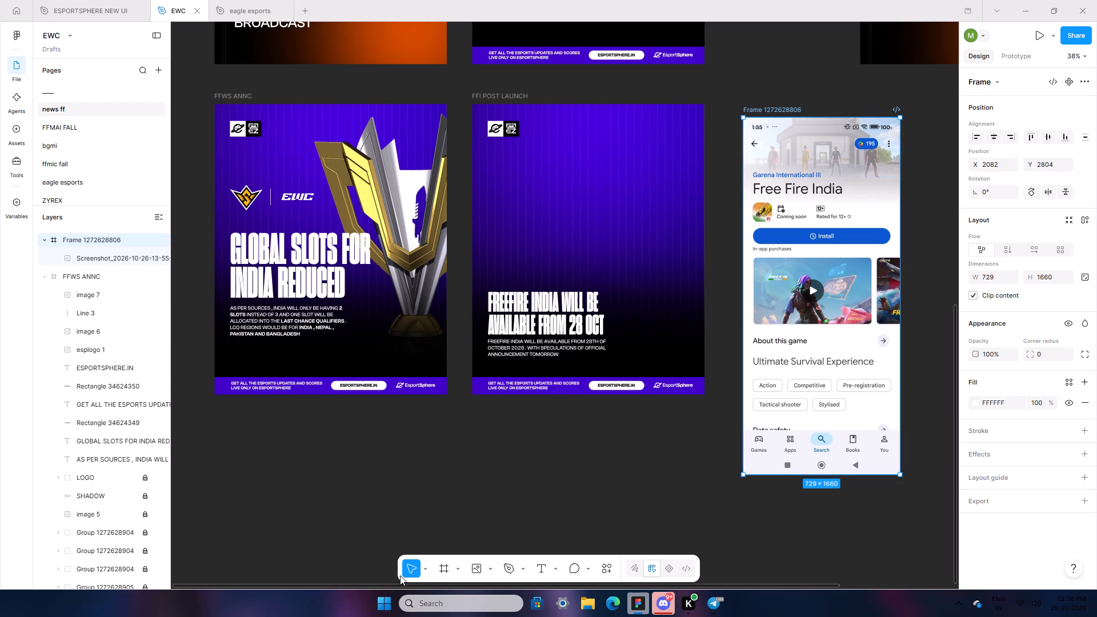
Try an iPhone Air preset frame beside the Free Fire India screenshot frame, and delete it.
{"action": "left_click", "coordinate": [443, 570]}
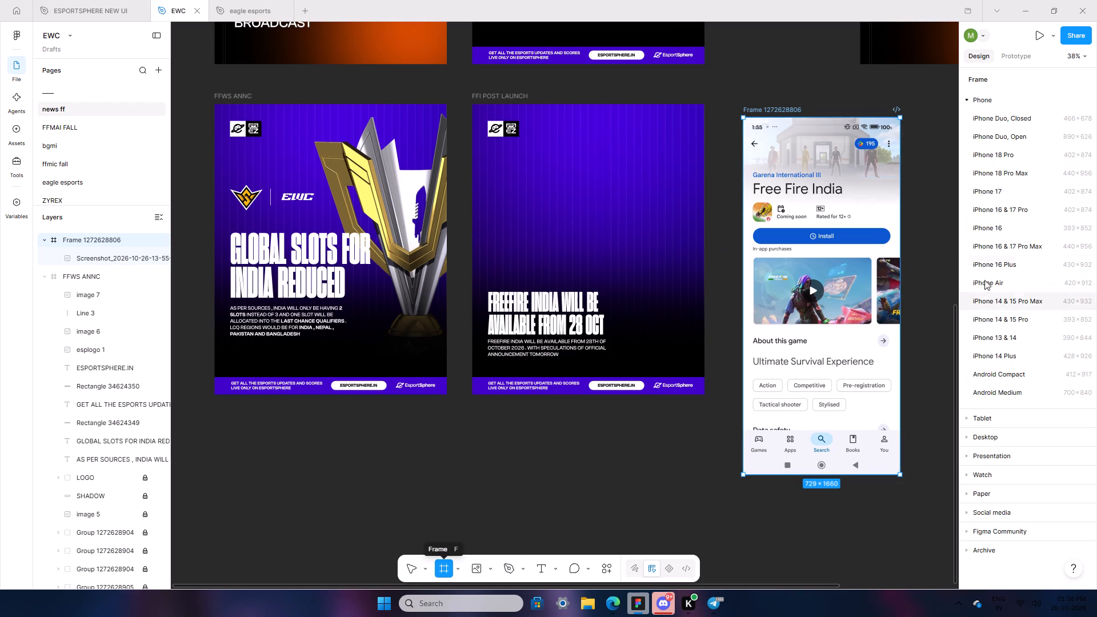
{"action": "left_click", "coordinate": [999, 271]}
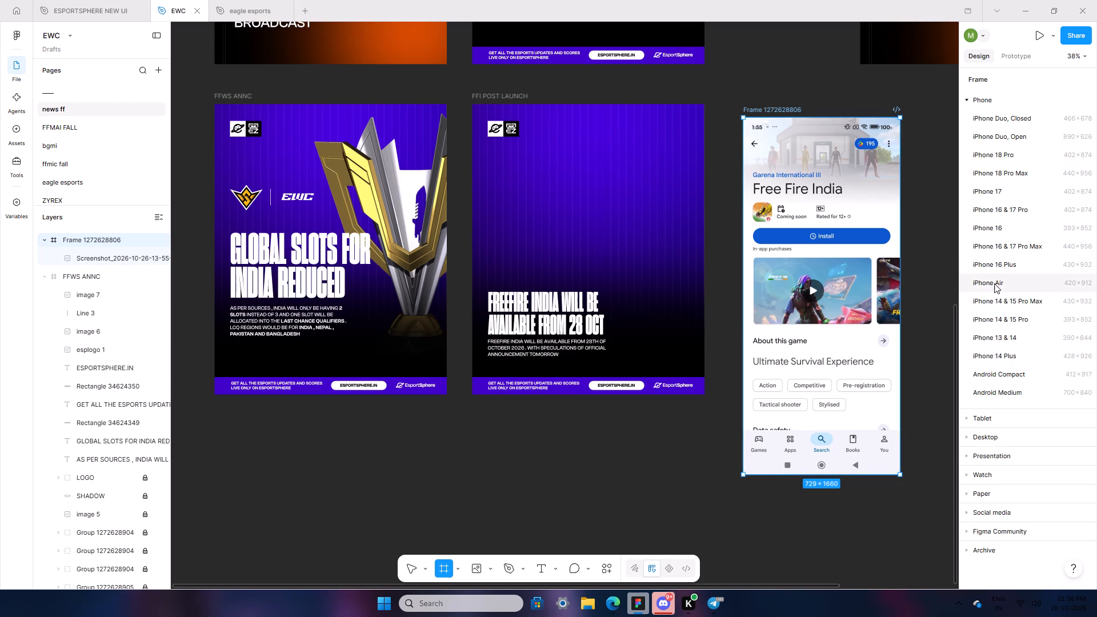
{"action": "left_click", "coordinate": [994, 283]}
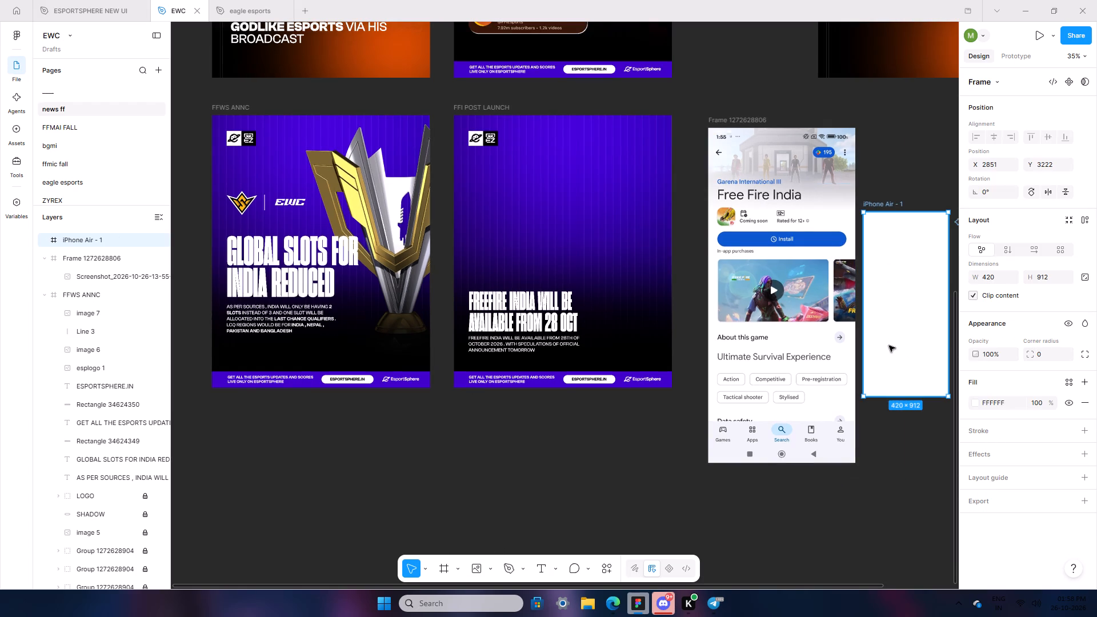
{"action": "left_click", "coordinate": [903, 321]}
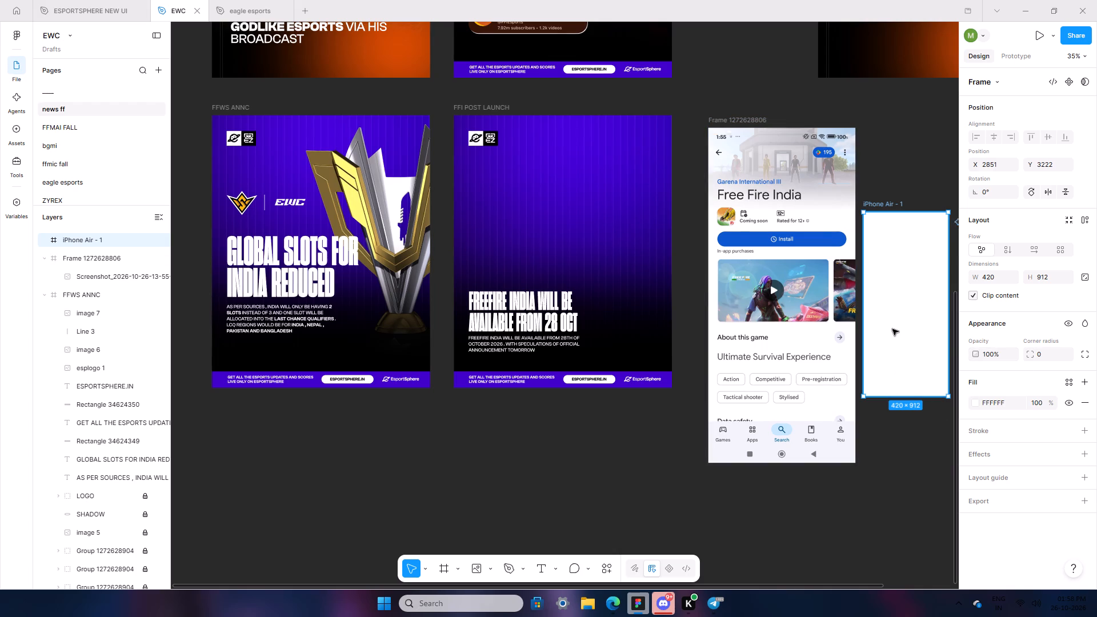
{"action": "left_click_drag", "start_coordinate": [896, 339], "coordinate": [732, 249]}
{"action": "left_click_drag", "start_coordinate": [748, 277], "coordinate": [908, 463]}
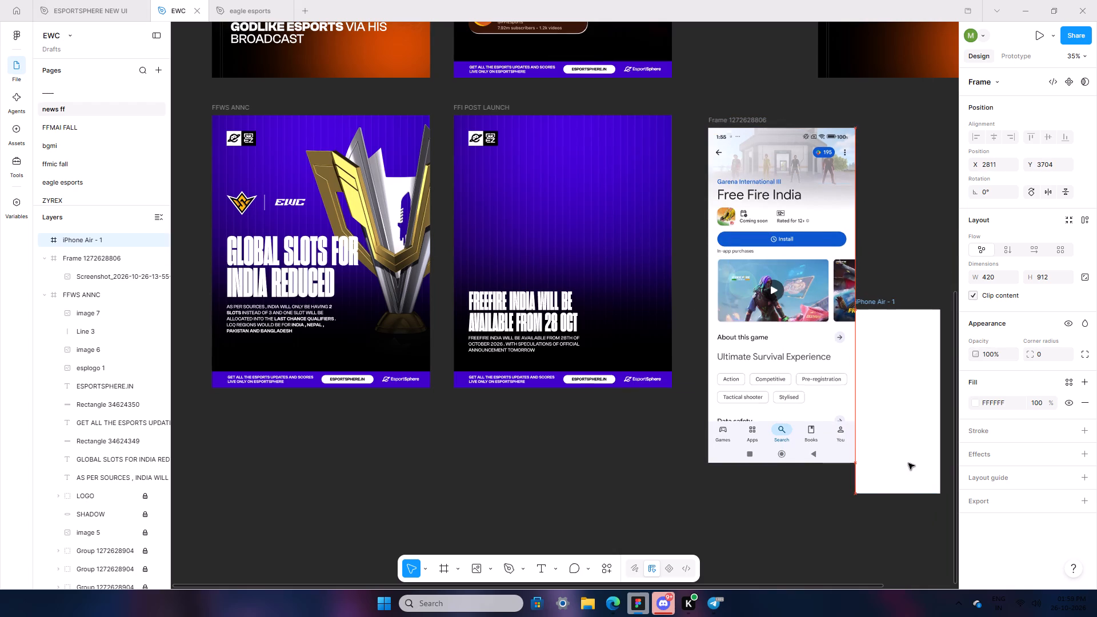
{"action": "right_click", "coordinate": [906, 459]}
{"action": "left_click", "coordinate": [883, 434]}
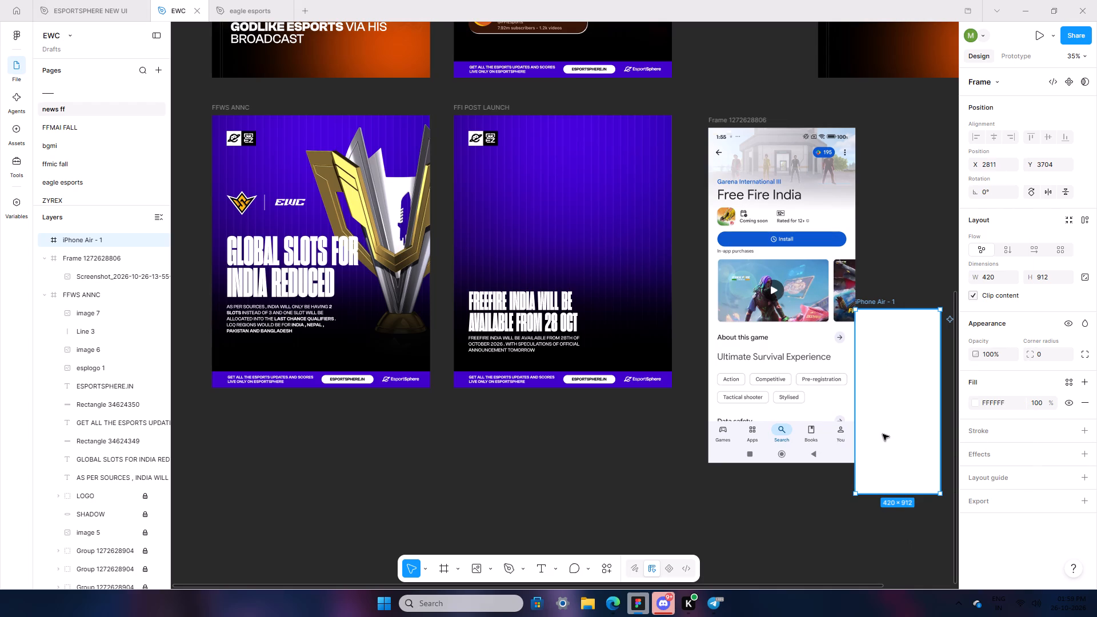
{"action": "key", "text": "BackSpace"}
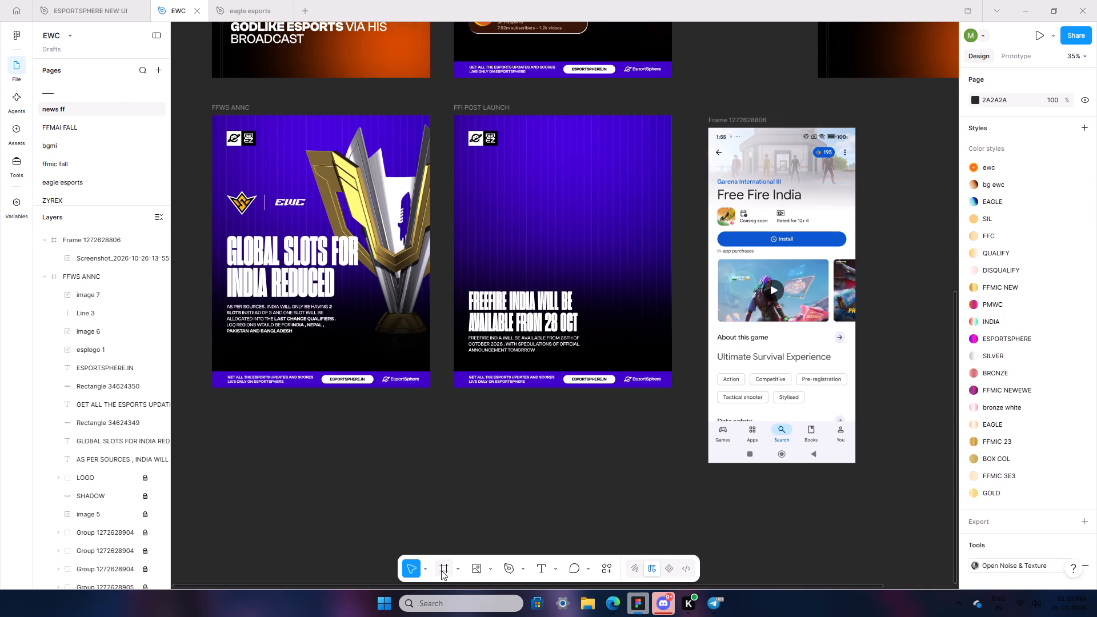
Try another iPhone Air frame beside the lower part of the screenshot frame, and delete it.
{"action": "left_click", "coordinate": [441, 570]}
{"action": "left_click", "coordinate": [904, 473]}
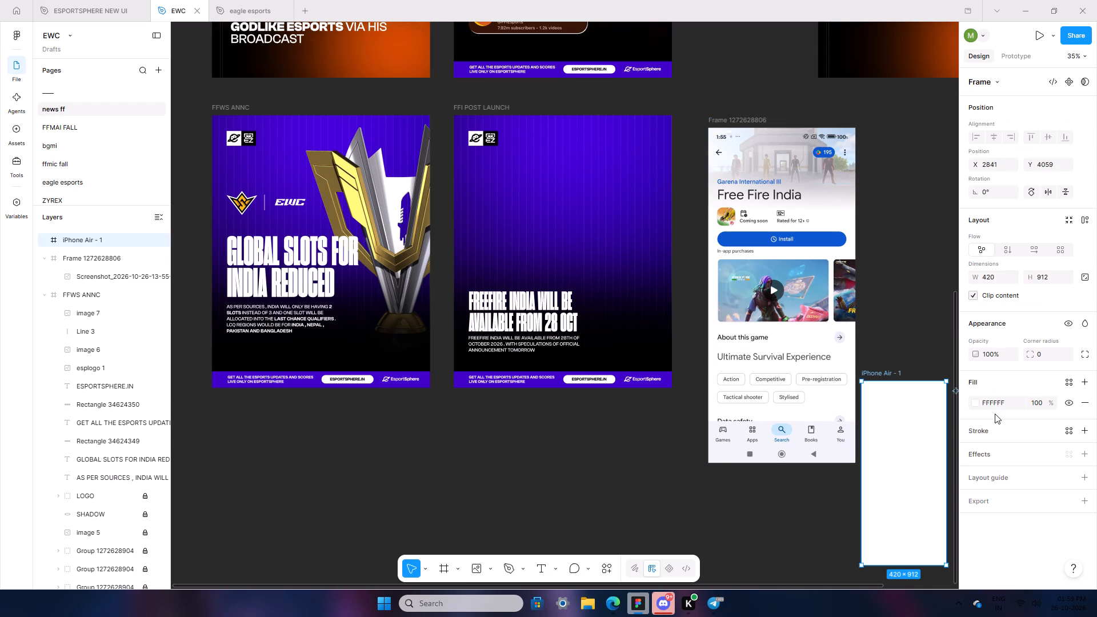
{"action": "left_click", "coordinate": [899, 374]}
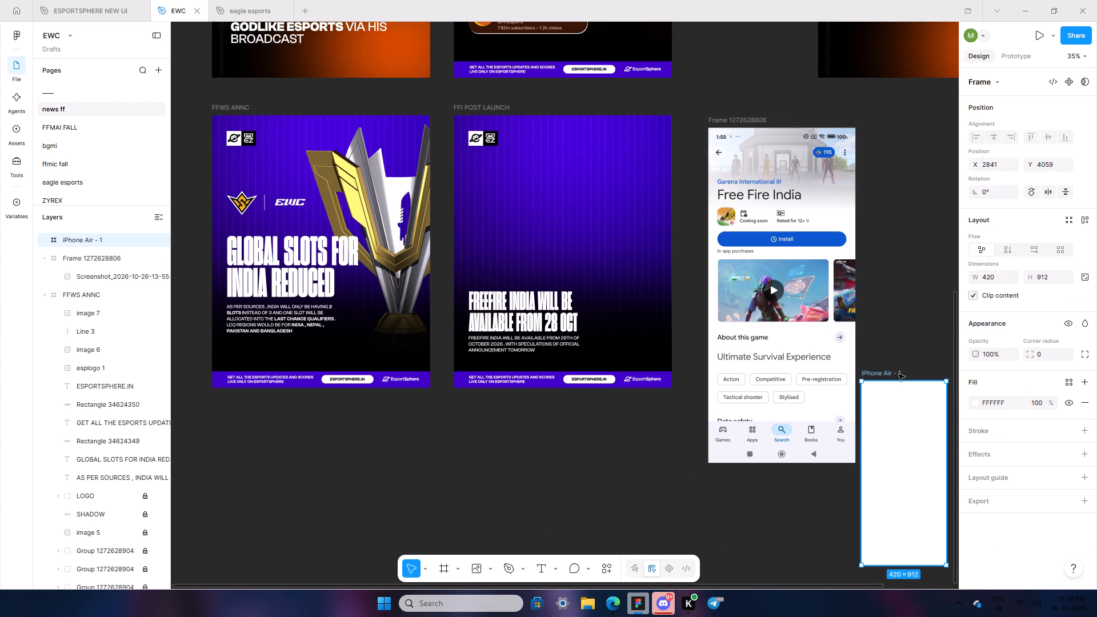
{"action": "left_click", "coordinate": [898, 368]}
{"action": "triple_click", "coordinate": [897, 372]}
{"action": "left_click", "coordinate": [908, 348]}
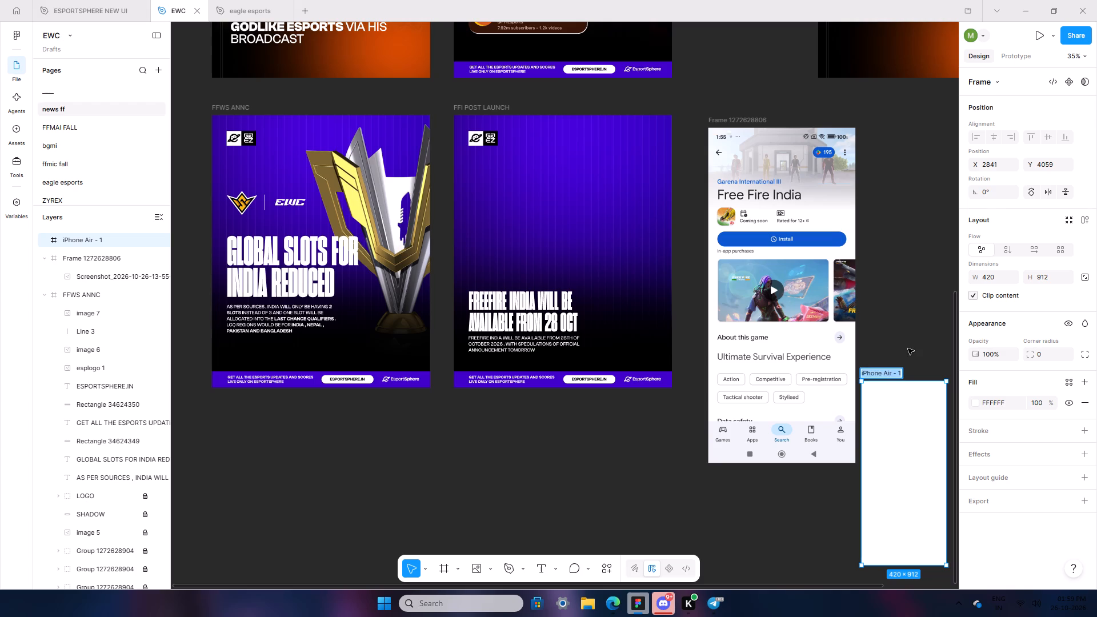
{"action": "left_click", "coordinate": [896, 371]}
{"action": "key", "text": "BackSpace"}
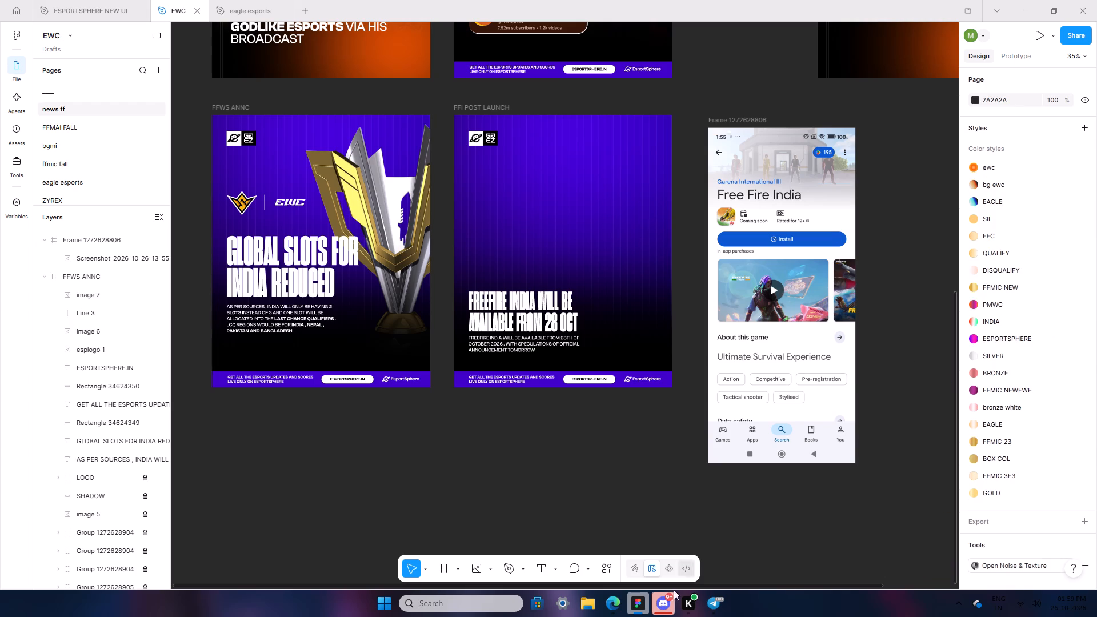
Switch to Microsoft Edge and open MockUPhone's iPhone 15 mockup page.
{"action": "left_click", "coordinate": [618, 604]}
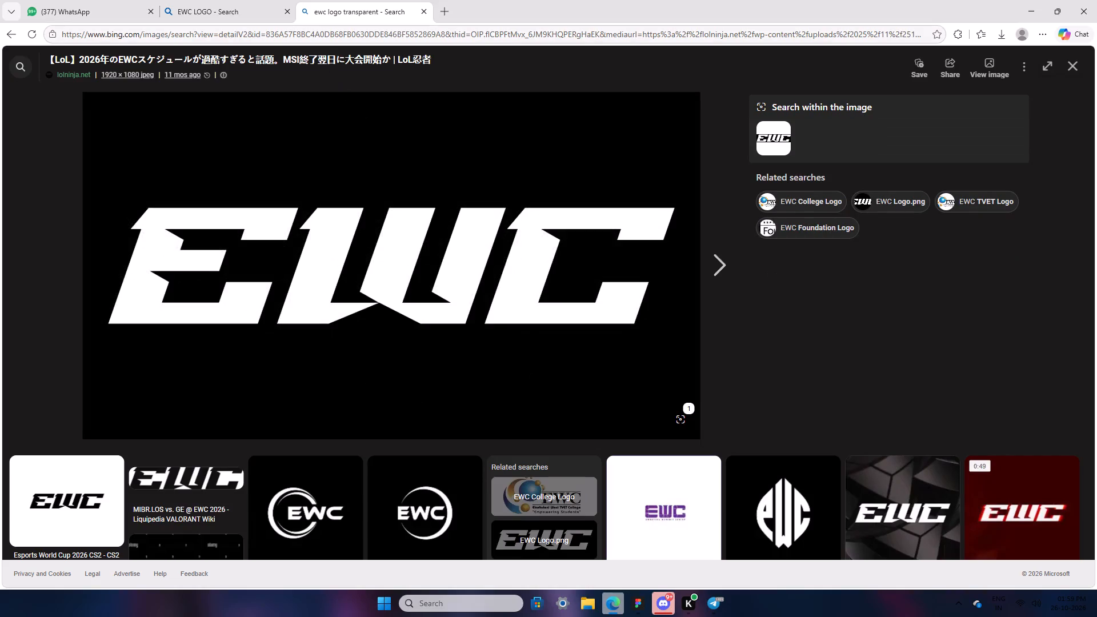
{"action": "left_click", "coordinate": [328, 35]}
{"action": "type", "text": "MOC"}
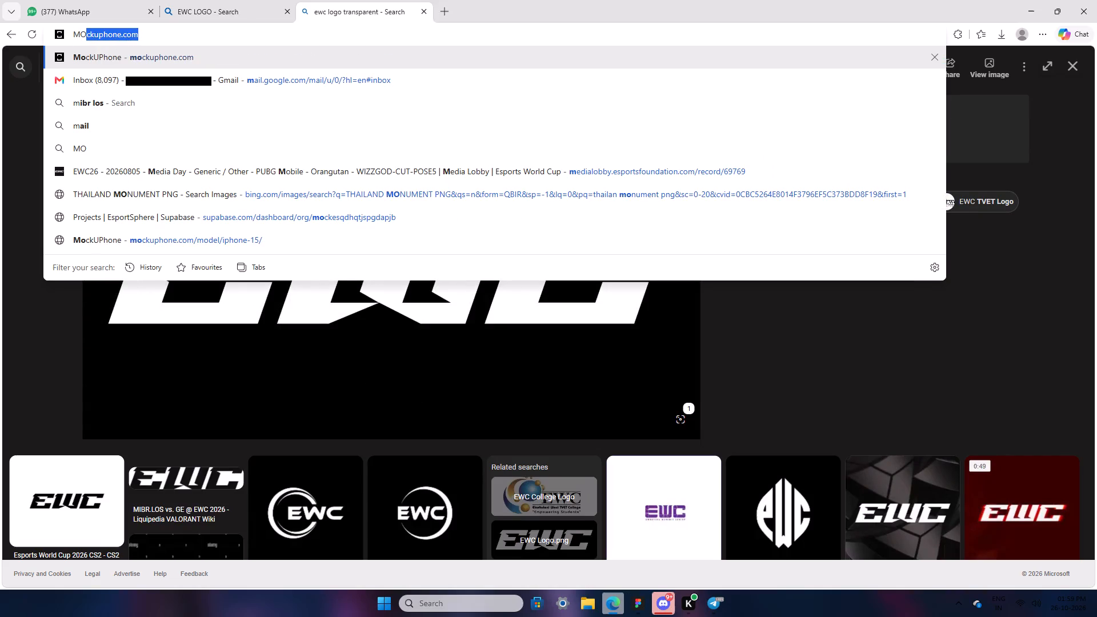
{"action": "left_click", "coordinate": [176, 237]}
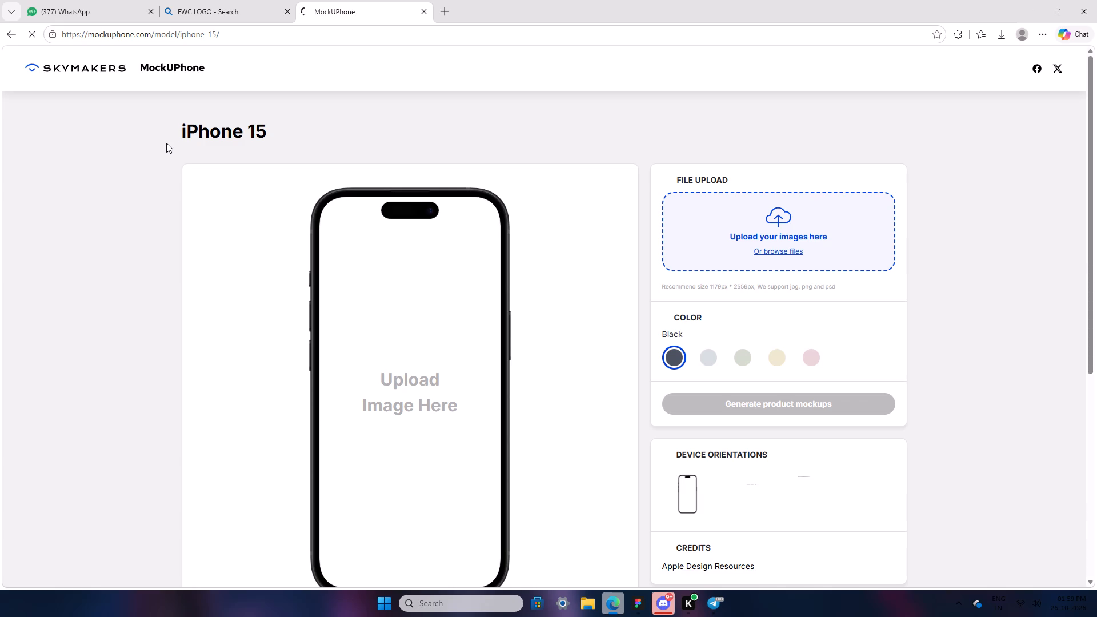
Upload the Free Fire India store screenshot from the Telegram Desktop folder in Downloads into the iPhone 15 mockup.
{"action": "left_click", "coordinate": [795, 254]}
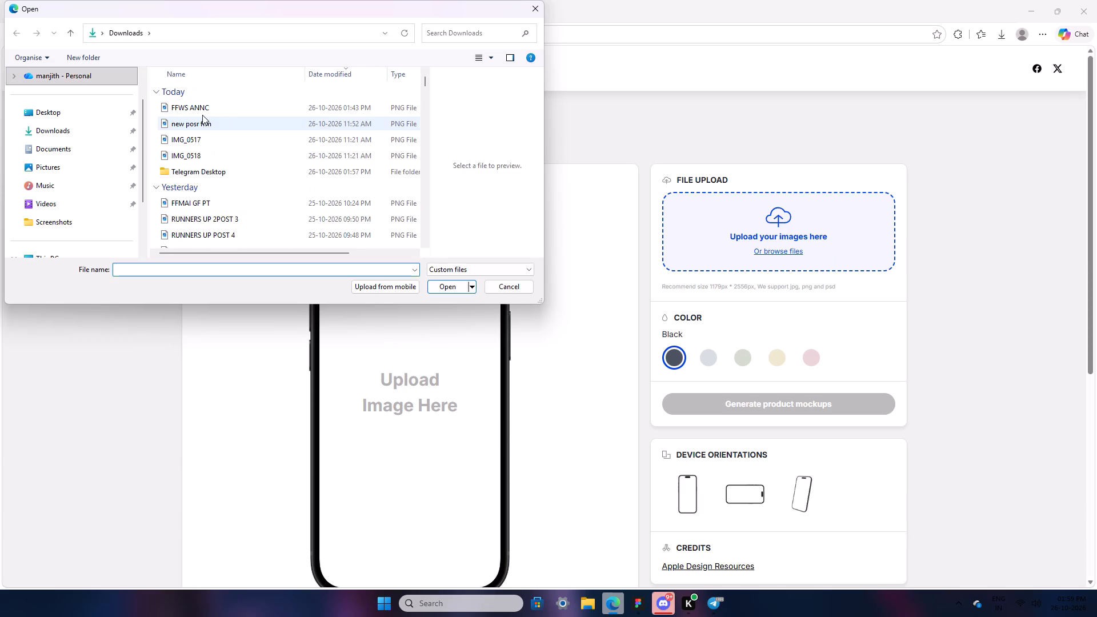
{"action": "double_click", "coordinate": [207, 175]}
{"action": "double_click", "coordinate": [241, 112]}
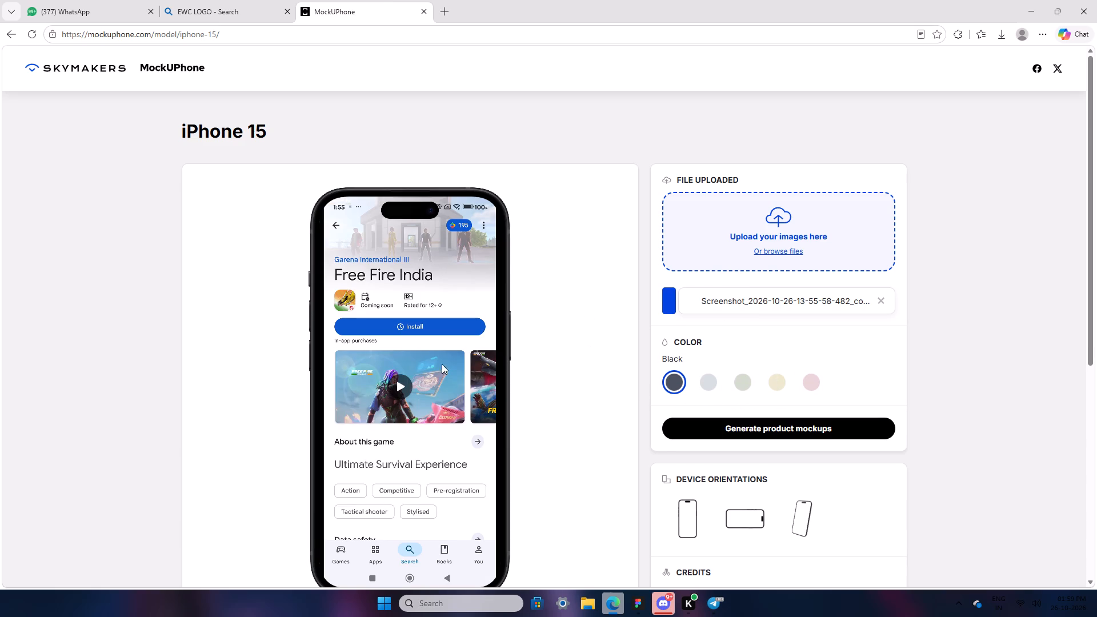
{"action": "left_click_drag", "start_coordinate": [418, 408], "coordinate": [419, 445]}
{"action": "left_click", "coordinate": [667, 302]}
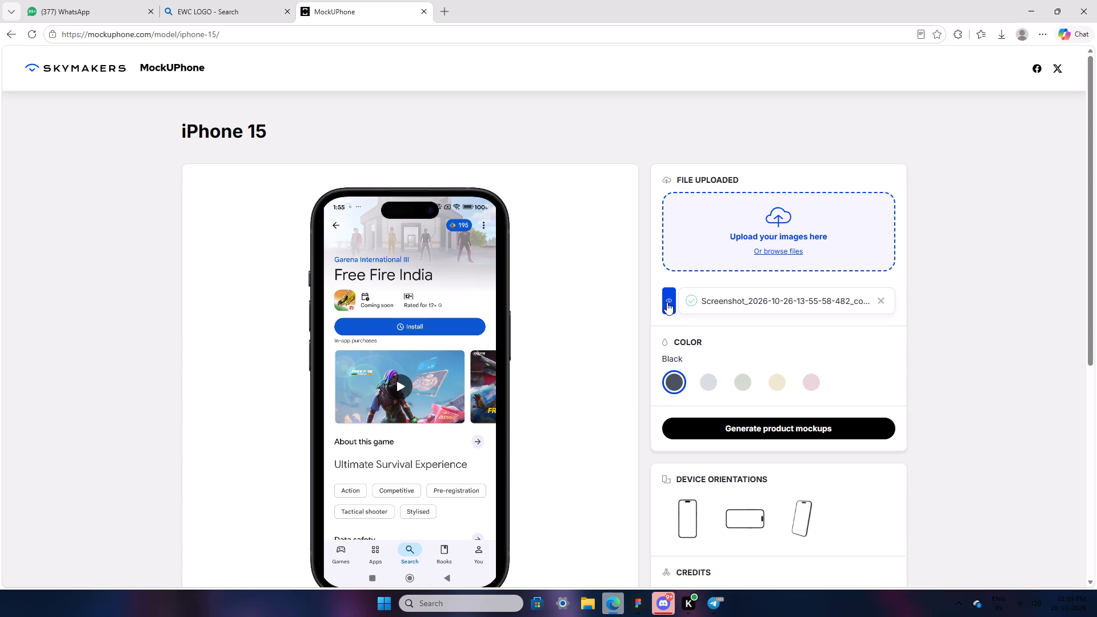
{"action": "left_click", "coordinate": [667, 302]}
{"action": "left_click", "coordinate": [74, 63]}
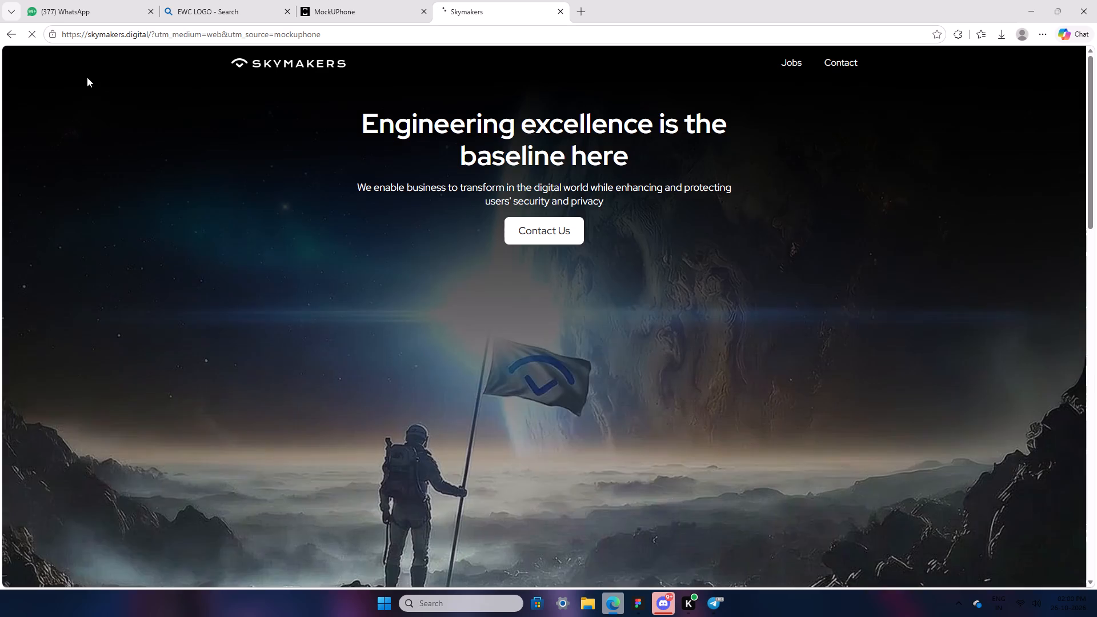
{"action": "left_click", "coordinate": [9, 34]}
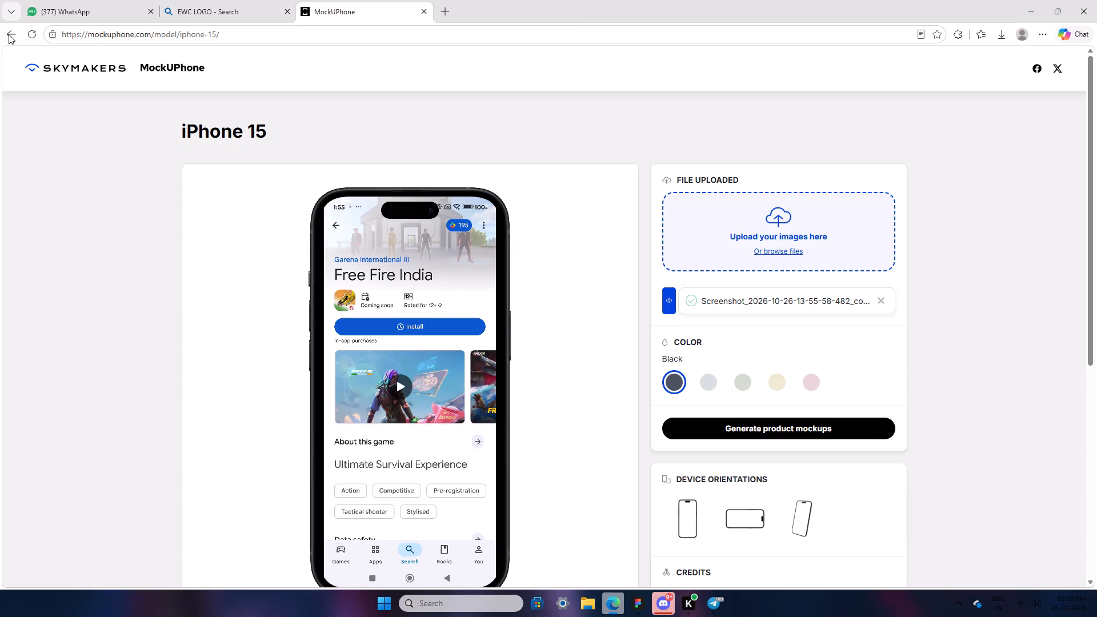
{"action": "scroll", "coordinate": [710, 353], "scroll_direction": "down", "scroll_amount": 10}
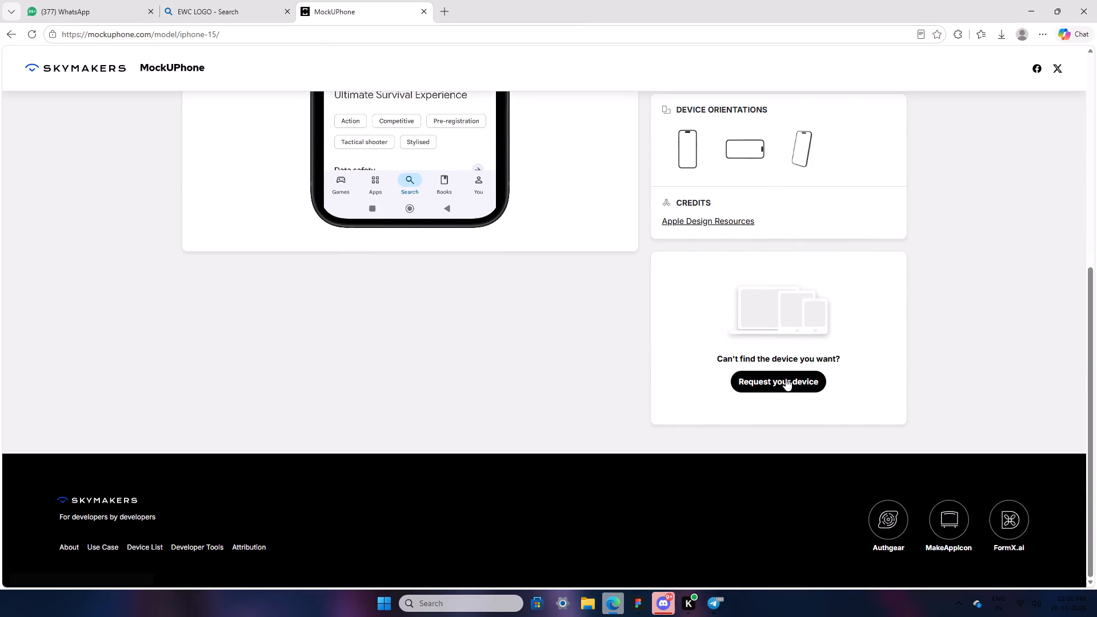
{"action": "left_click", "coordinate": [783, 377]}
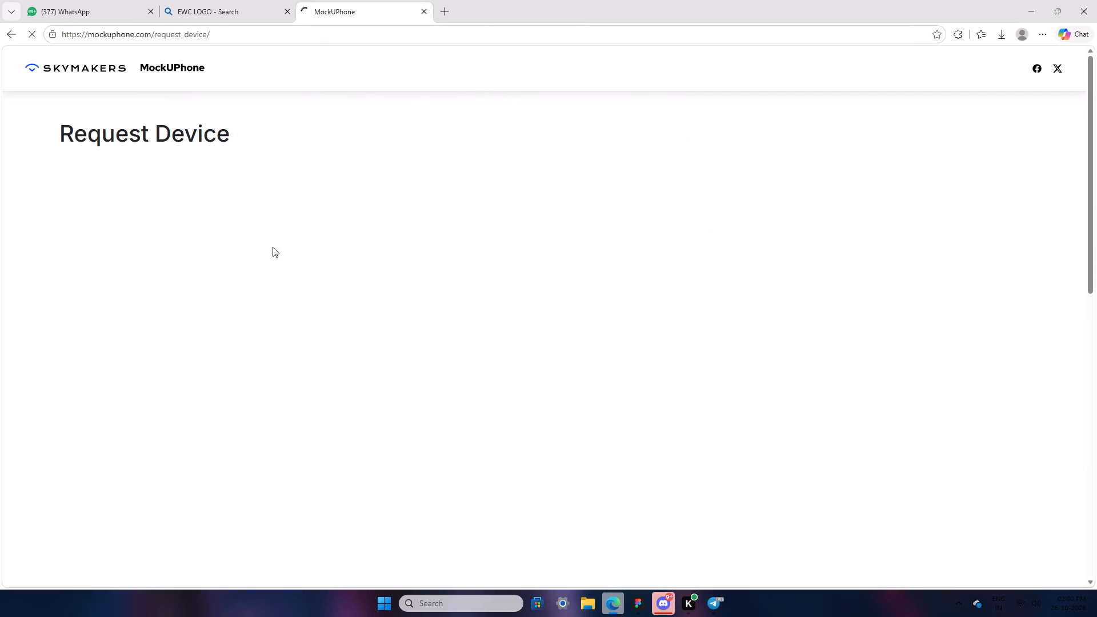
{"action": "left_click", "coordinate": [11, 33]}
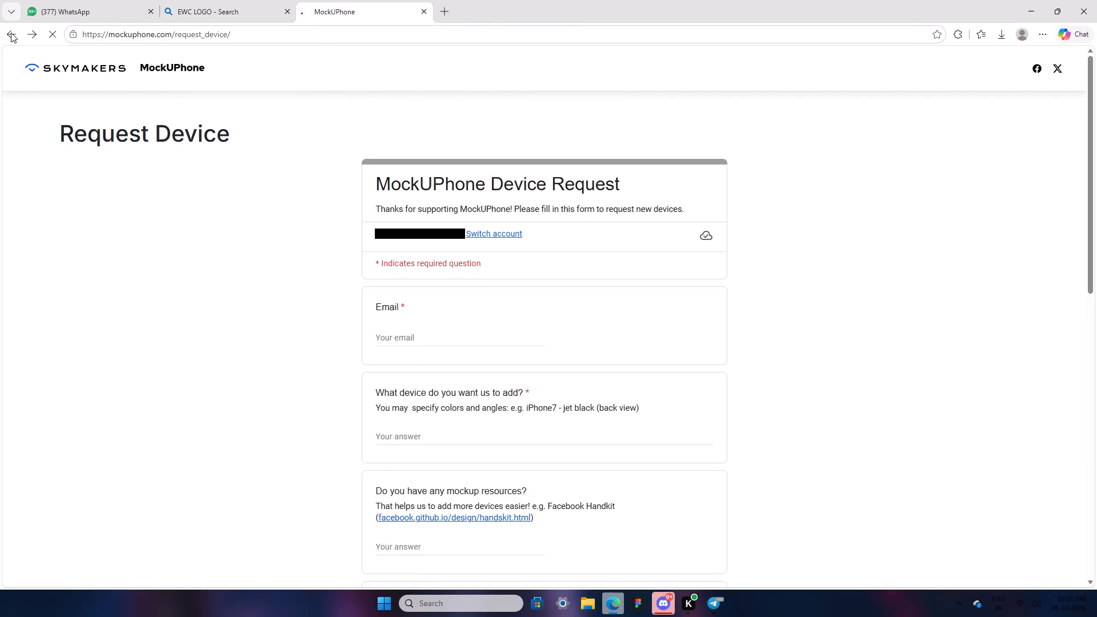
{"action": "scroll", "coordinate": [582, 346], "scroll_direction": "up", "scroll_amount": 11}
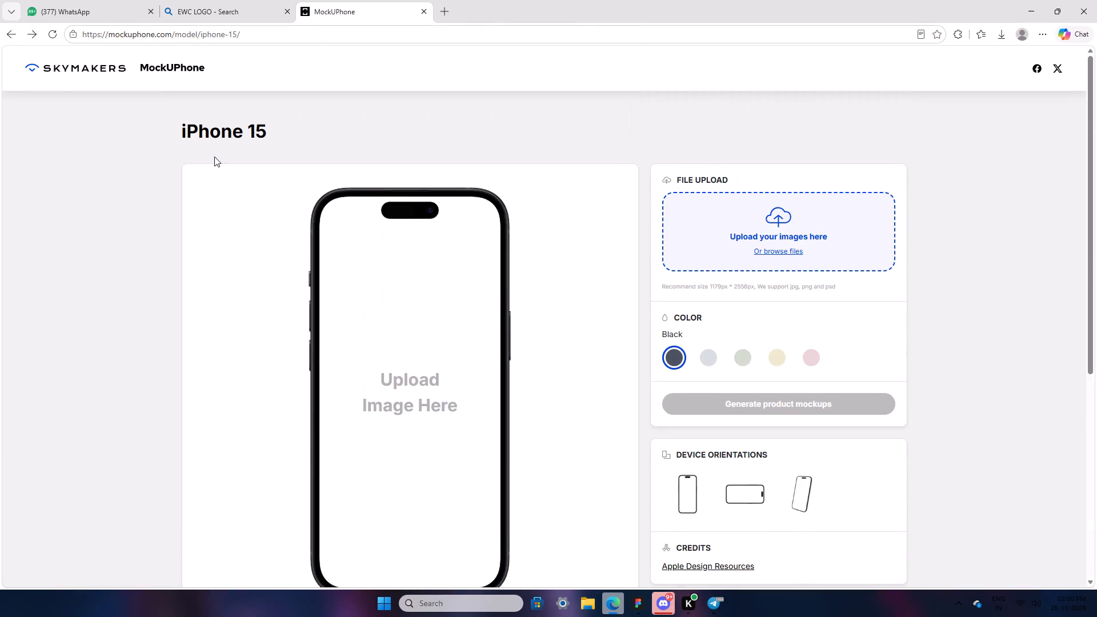
Go from MockUPhone's home page to its full device list and browse the models for another phone mockup.
{"action": "left_click", "coordinate": [224, 114]}
{"action": "left_click", "coordinate": [233, 144]}
{"action": "left_click", "coordinate": [176, 66]}
{"action": "left_click", "coordinate": [848, 290]}
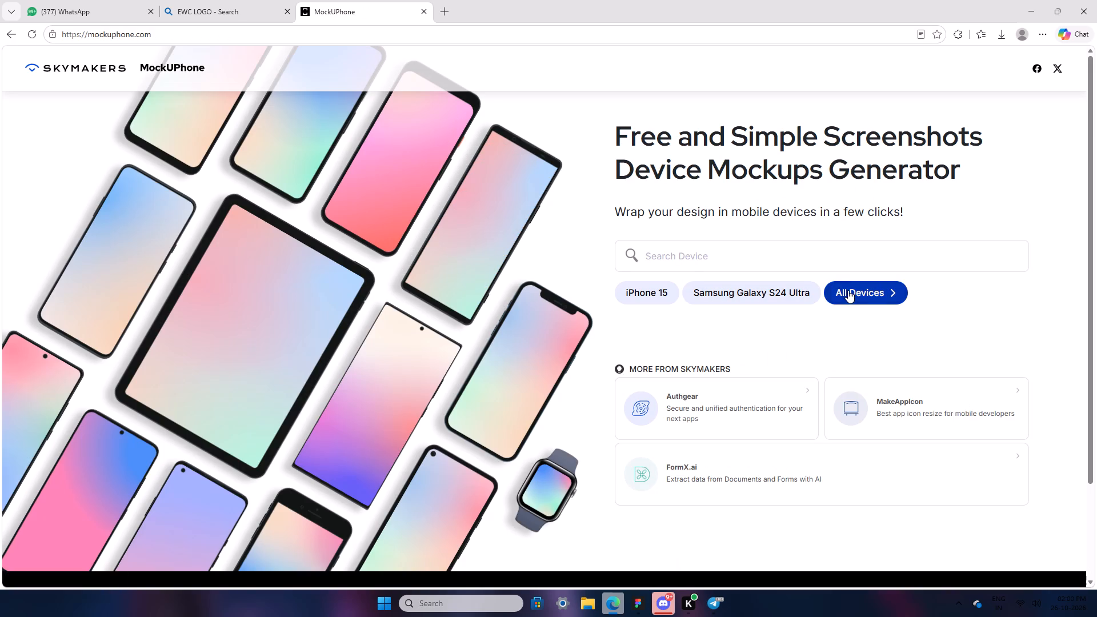
{"action": "scroll", "coordinate": [360, 466], "scroll_direction": "down", "scroll_amount": 3}
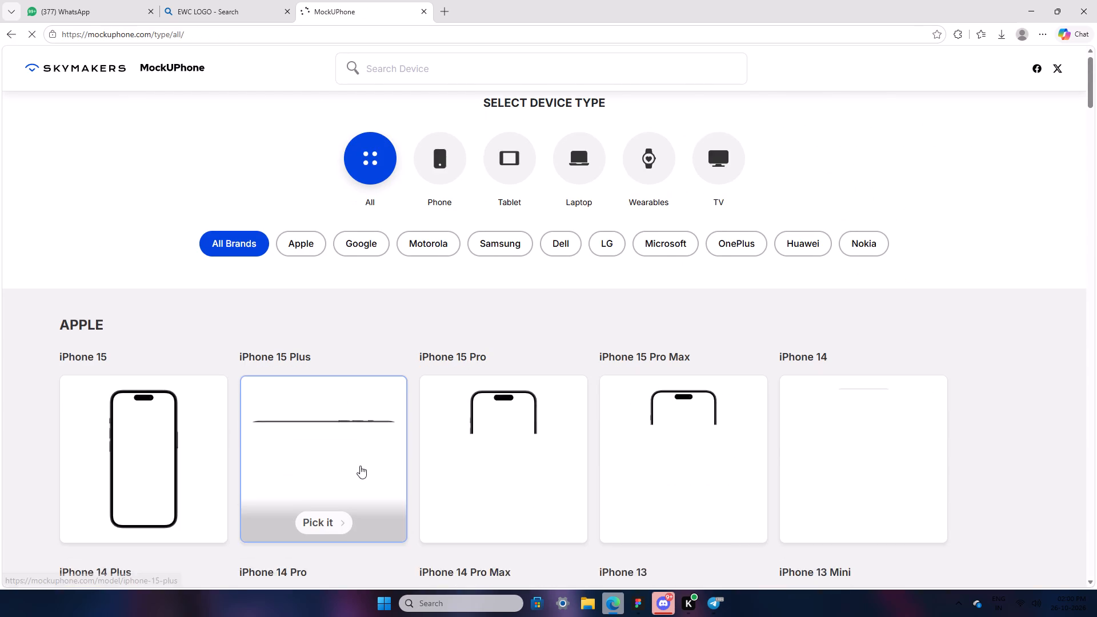
{"action": "scroll", "coordinate": [751, 375], "scroll_direction": "down", "scroll_amount": 3}
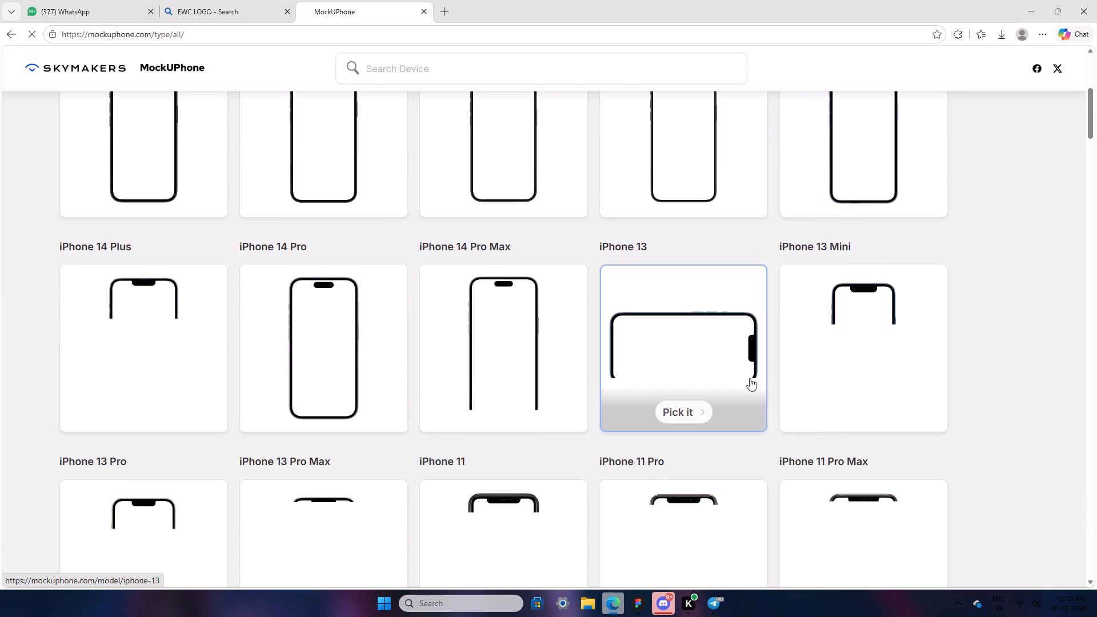
{"action": "scroll", "coordinate": [747, 378], "scroll_direction": "down", "scroll_amount": 6}
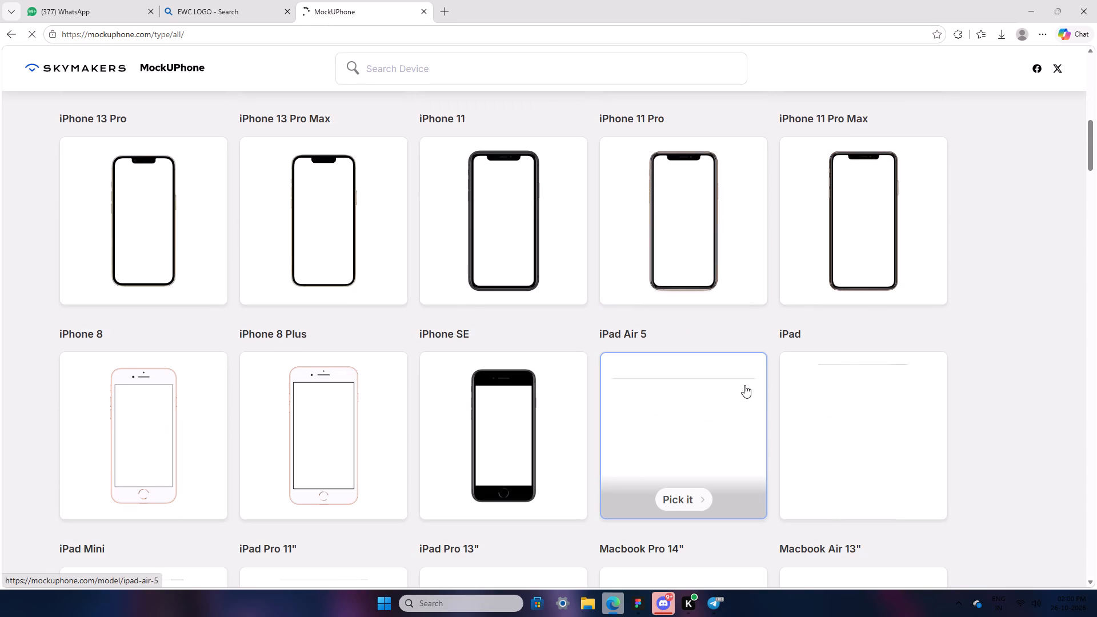
{"action": "scroll", "coordinate": [881, 464], "scroll_direction": "down", "scroll_amount": 6}
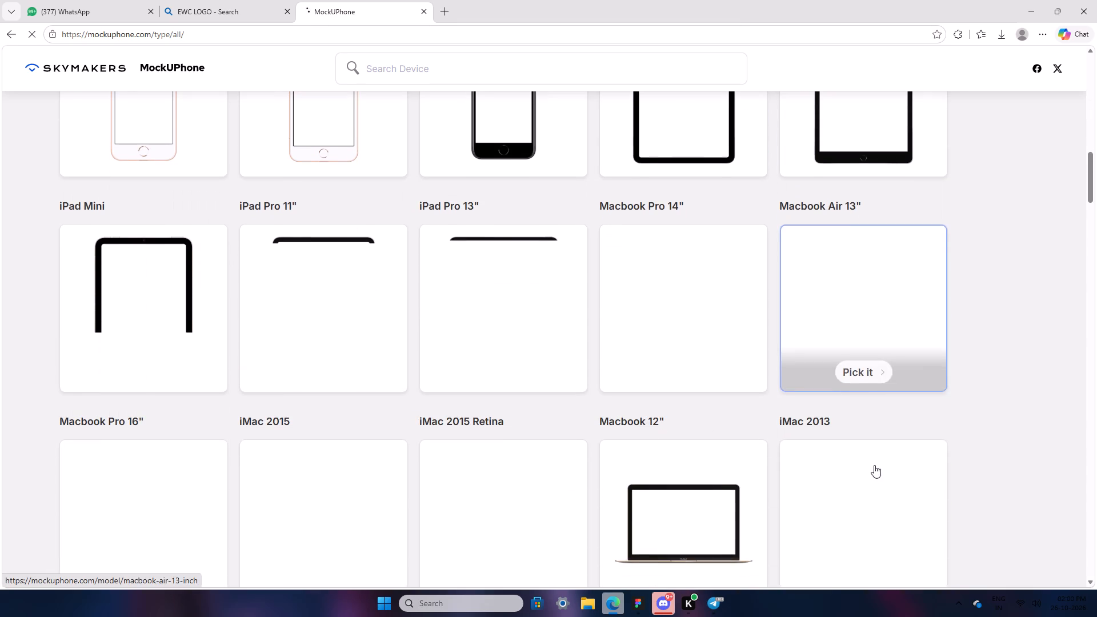
{"action": "scroll", "coordinate": [791, 448], "scroll_direction": "up", "scroll_amount": 14}
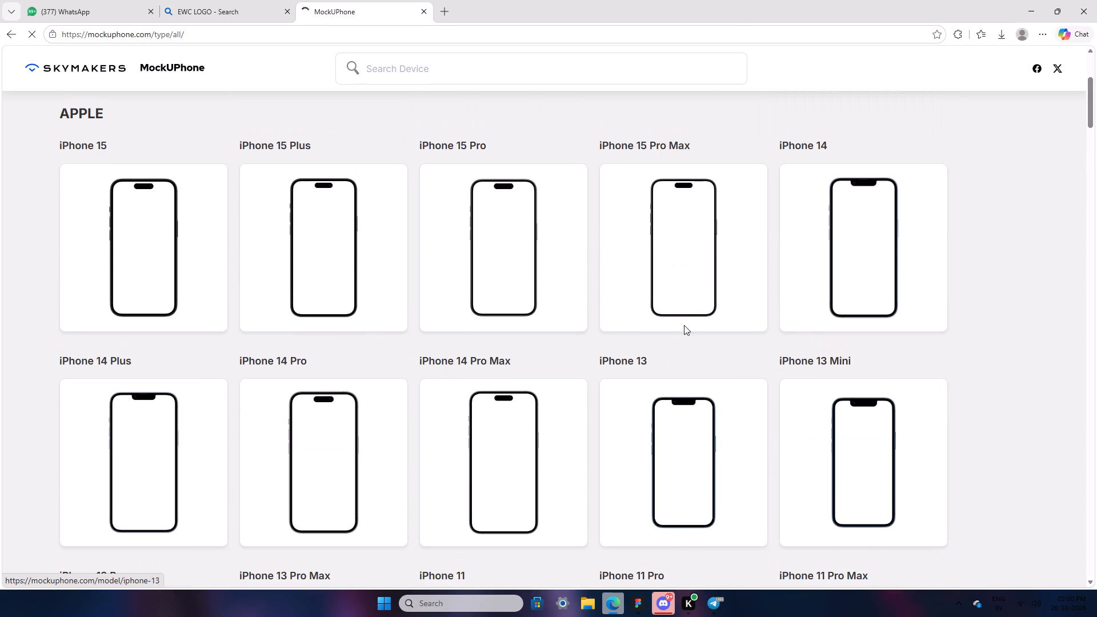
Choose MockUPhone's iPhone 15 Pro Max model and upload today's Free Fire India screenshot JPG from the Telegram Desktop folder.
{"action": "left_click", "coordinate": [684, 261]}
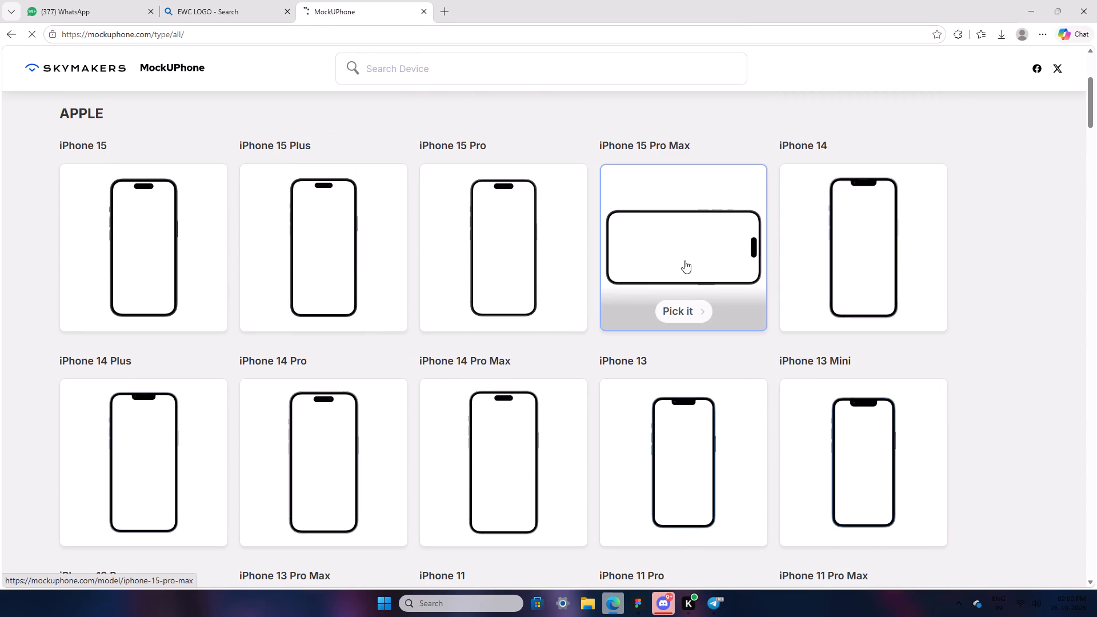
{"action": "left_click", "coordinate": [688, 307]}
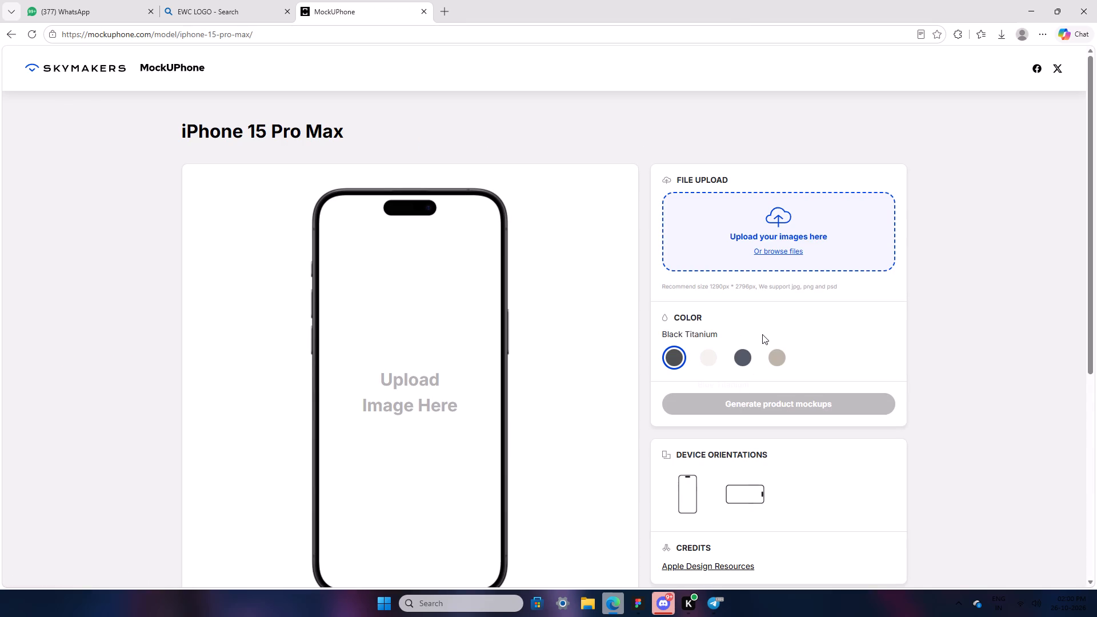
{"action": "left_click", "coordinate": [774, 251]}
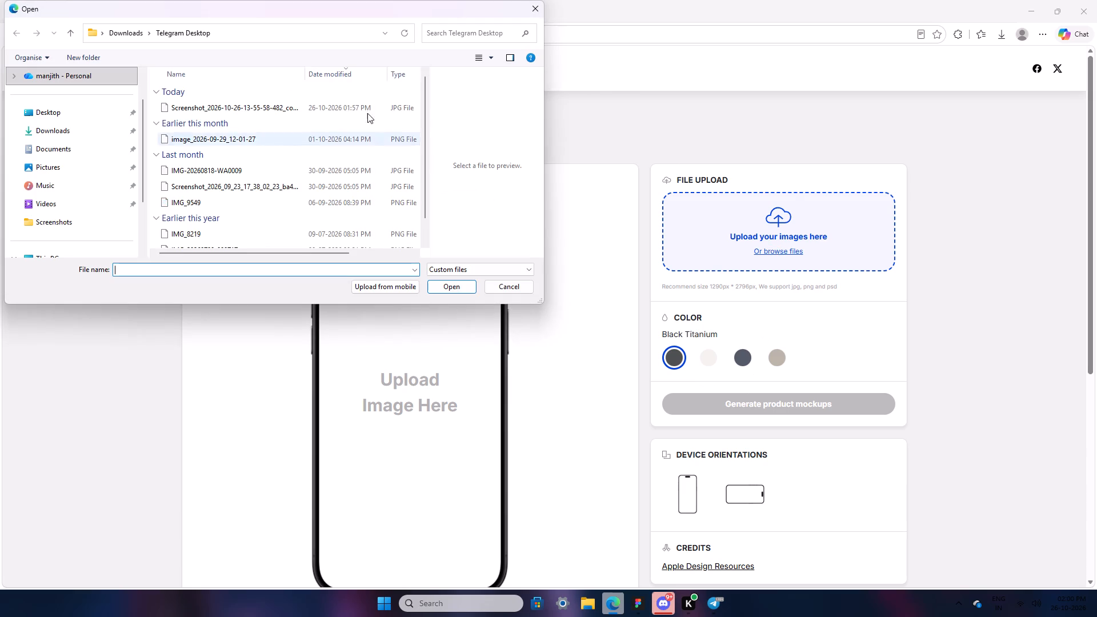
{"action": "double_click", "coordinate": [213, 101]}
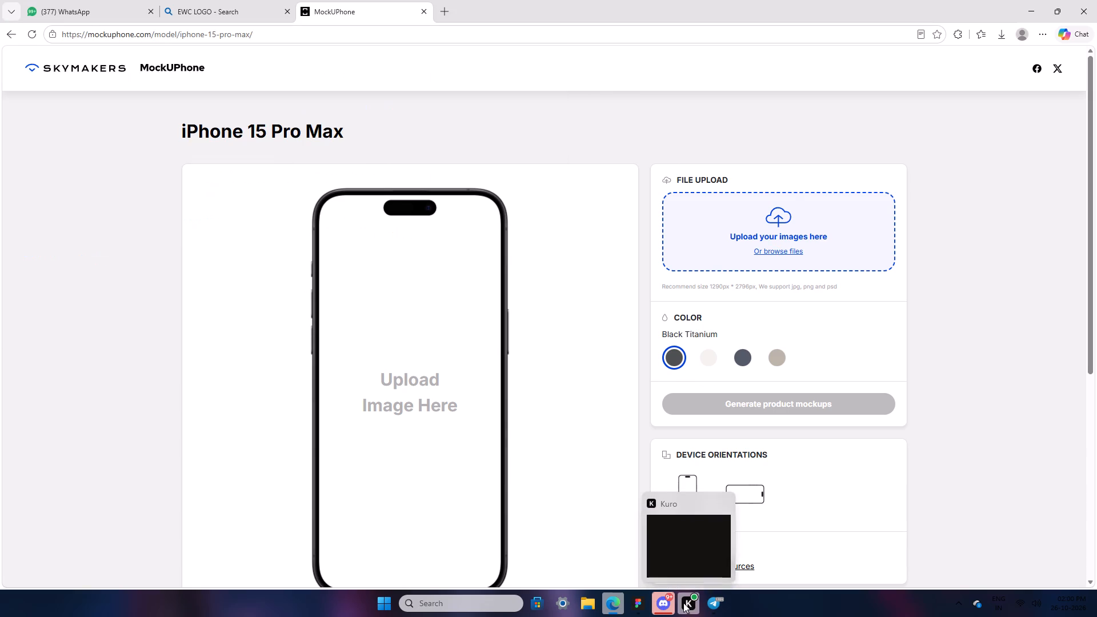
Switch to Figma, set the Free Fire India screenshot frame's X position to 1290, and open its Y position for editing.
{"action": "left_click", "coordinate": [647, 601]}
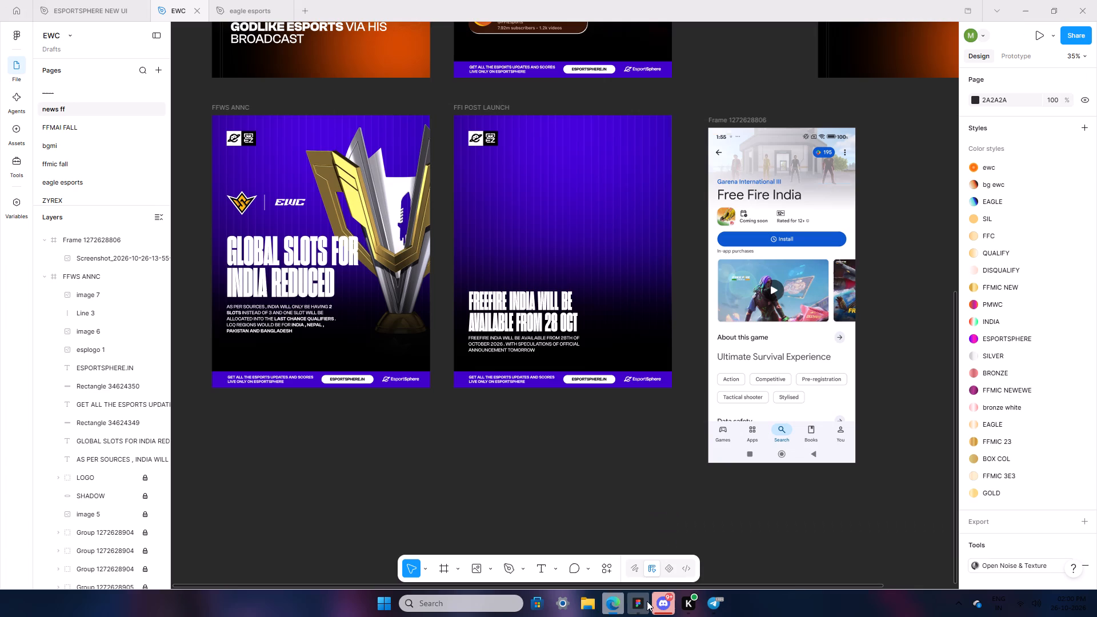
{"action": "left_click", "coordinate": [762, 380]}
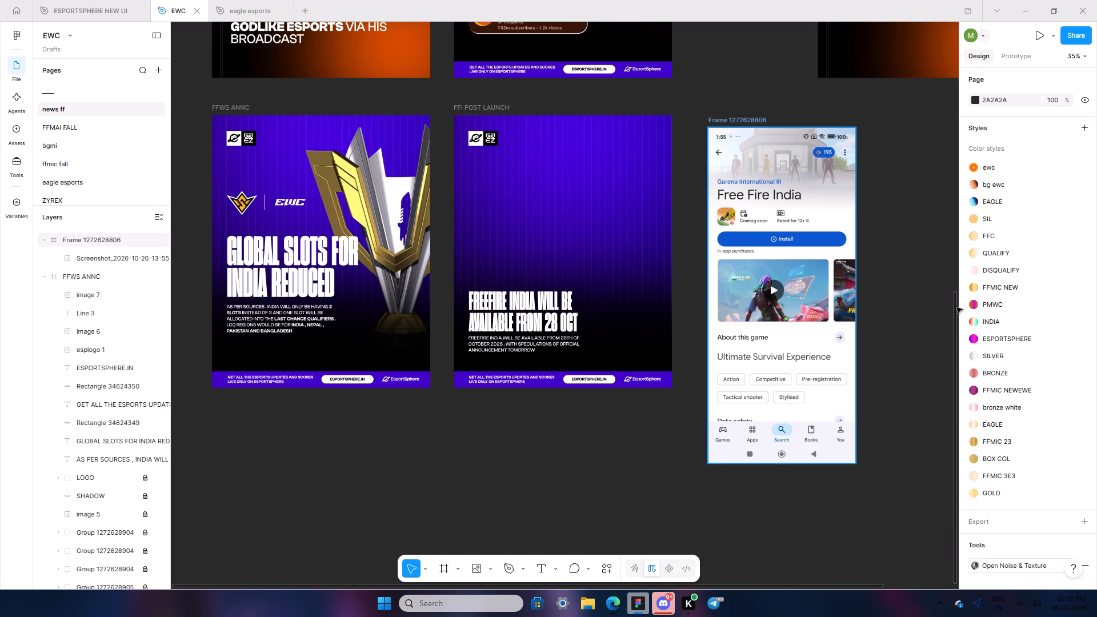
{"action": "left_click", "coordinate": [1007, 163]}
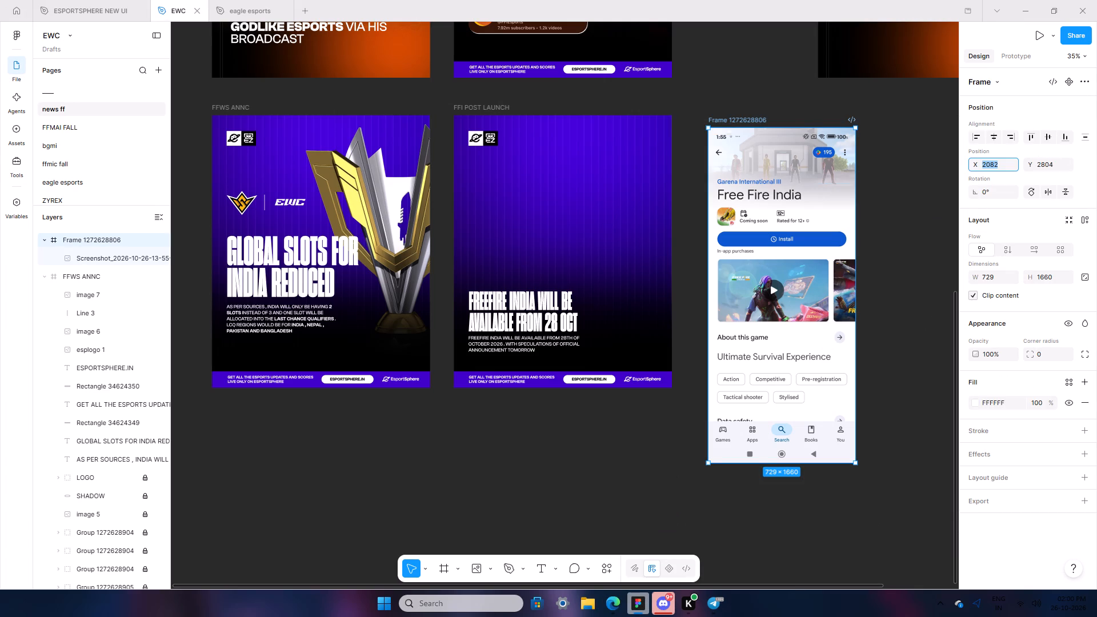
{"action": "left_click", "coordinate": [1007, 164]}
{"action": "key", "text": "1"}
{"action": "triple_click", "coordinate": [1007, 167]}
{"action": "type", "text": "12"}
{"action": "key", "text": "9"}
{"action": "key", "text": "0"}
{"action": "left_click", "coordinate": [1060, 154]}
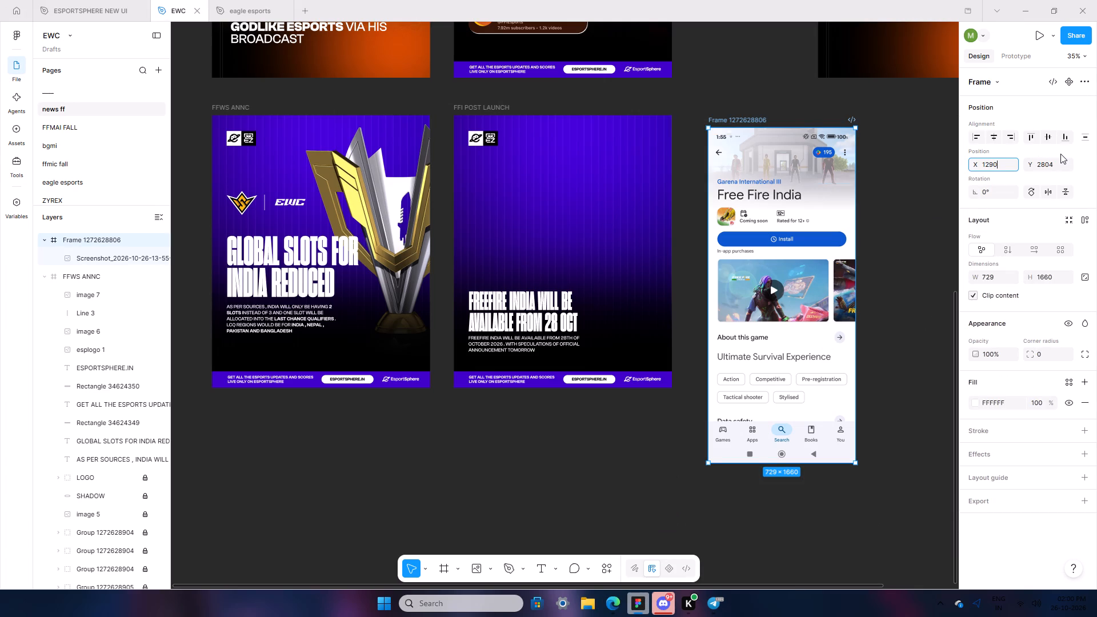
{"action": "left_click", "coordinate": [1062, 159]}
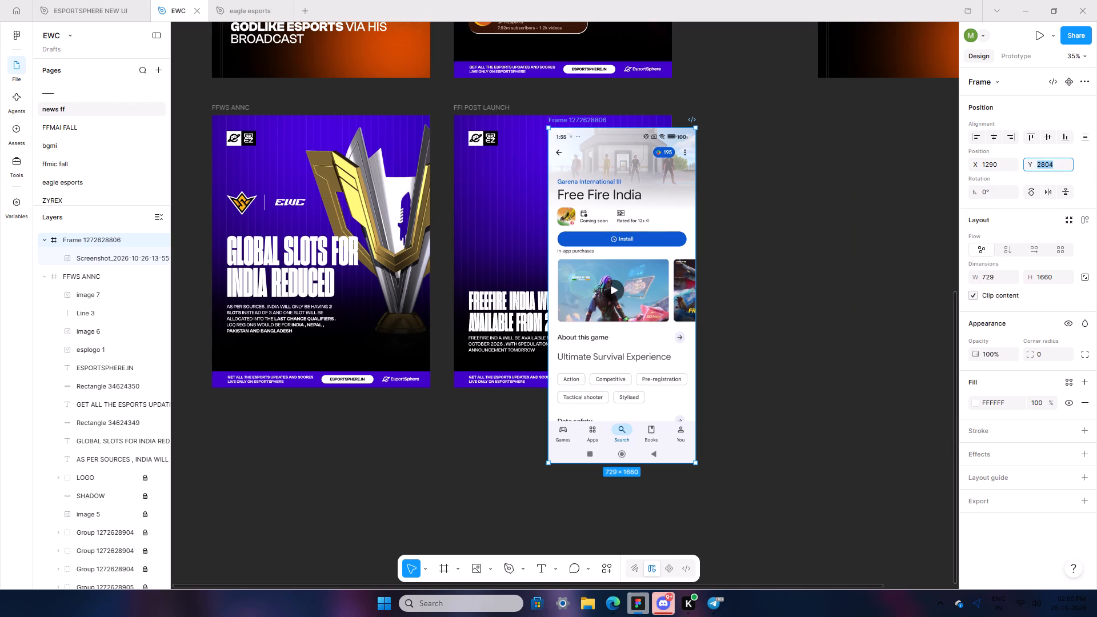
Switch back to the browser's MockUPhone iPhone 15 Pro Max page.
{"action": "left_click", "coordinate": [620, 614]}
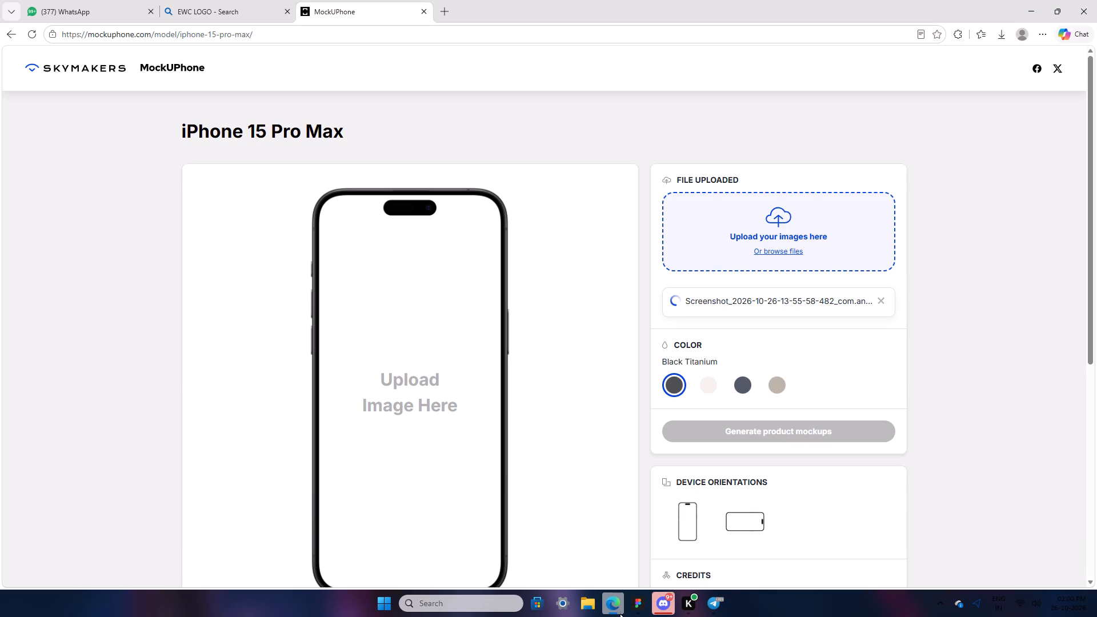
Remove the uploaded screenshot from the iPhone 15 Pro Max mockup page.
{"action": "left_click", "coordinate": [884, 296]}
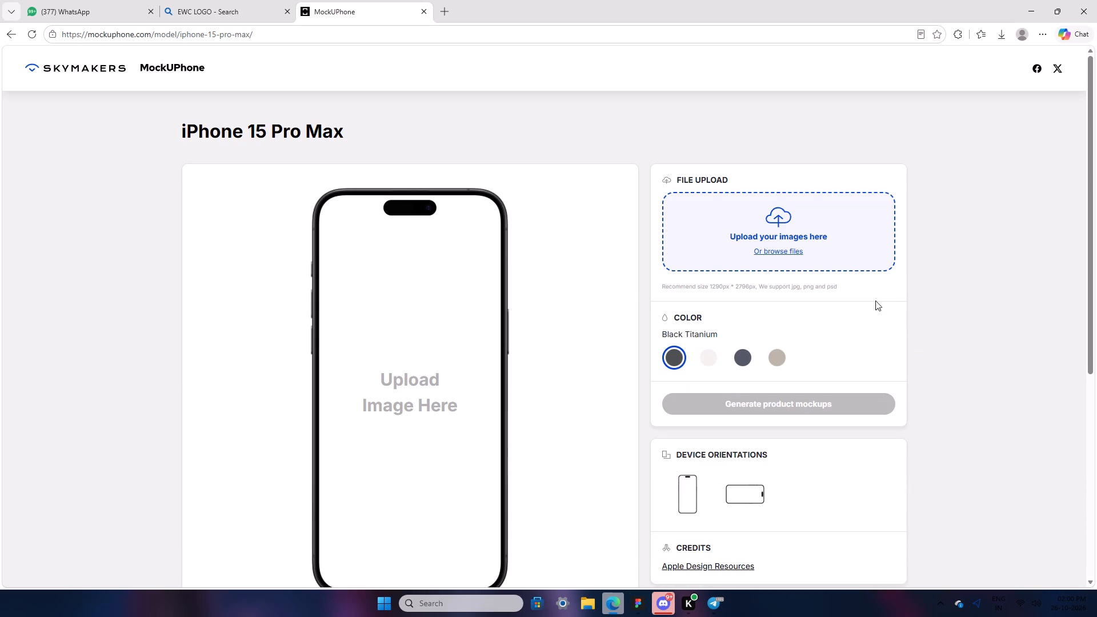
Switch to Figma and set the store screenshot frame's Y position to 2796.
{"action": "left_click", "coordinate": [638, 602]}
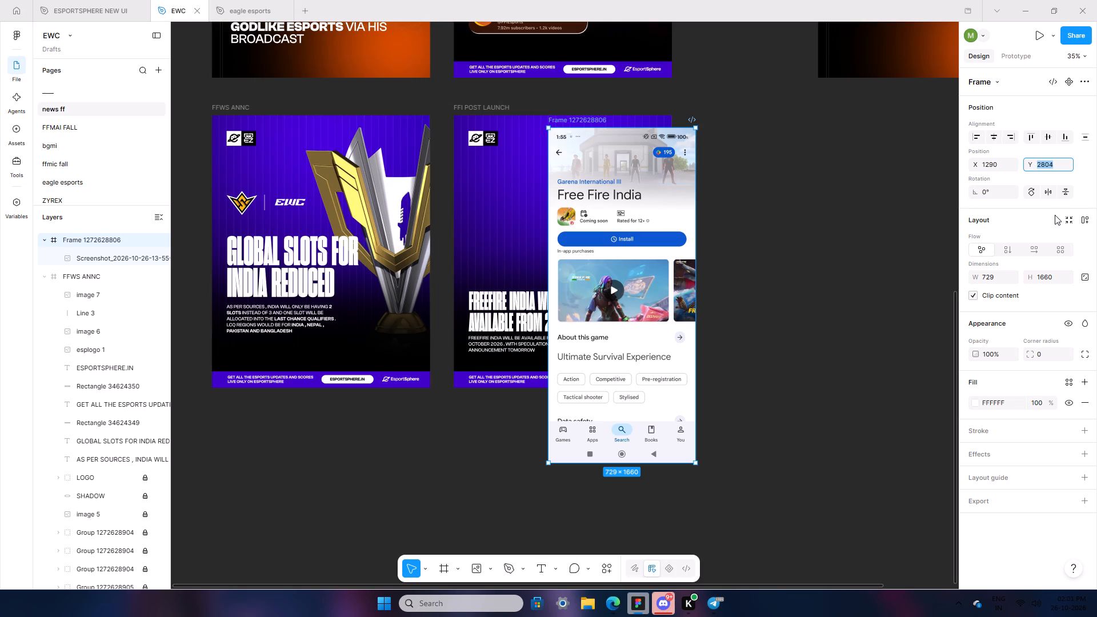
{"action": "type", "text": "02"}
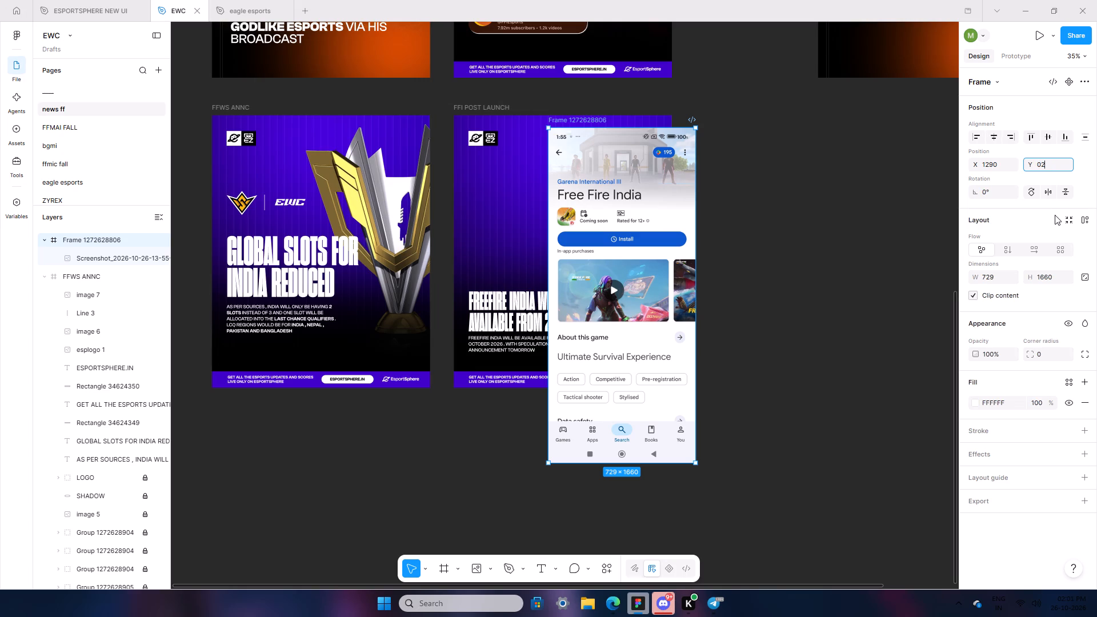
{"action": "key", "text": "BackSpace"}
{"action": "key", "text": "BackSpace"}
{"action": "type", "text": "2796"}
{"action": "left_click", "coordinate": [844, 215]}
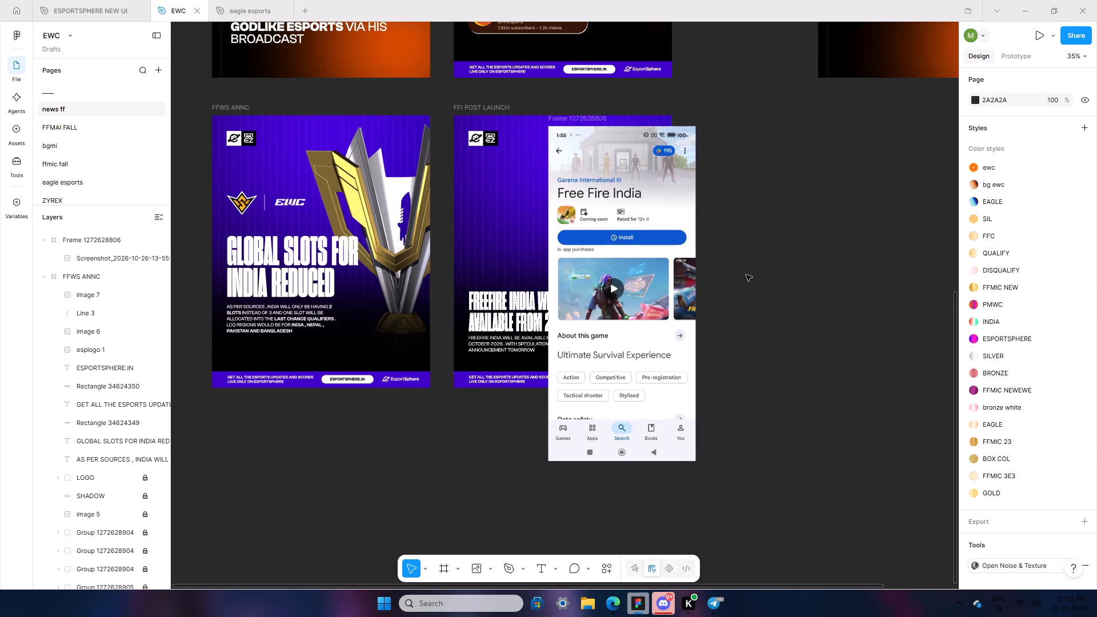
Move the store screenshot frame off the FFI POST LAUNCH frame to empty canvas beside it, at about X 2320, Y 2983.
{"action": "left_click", "coordinate": [646, 319]}
{"action": "left_click_drag", "start_coordinate": [596, 430], "coordinate": [806, 468]}
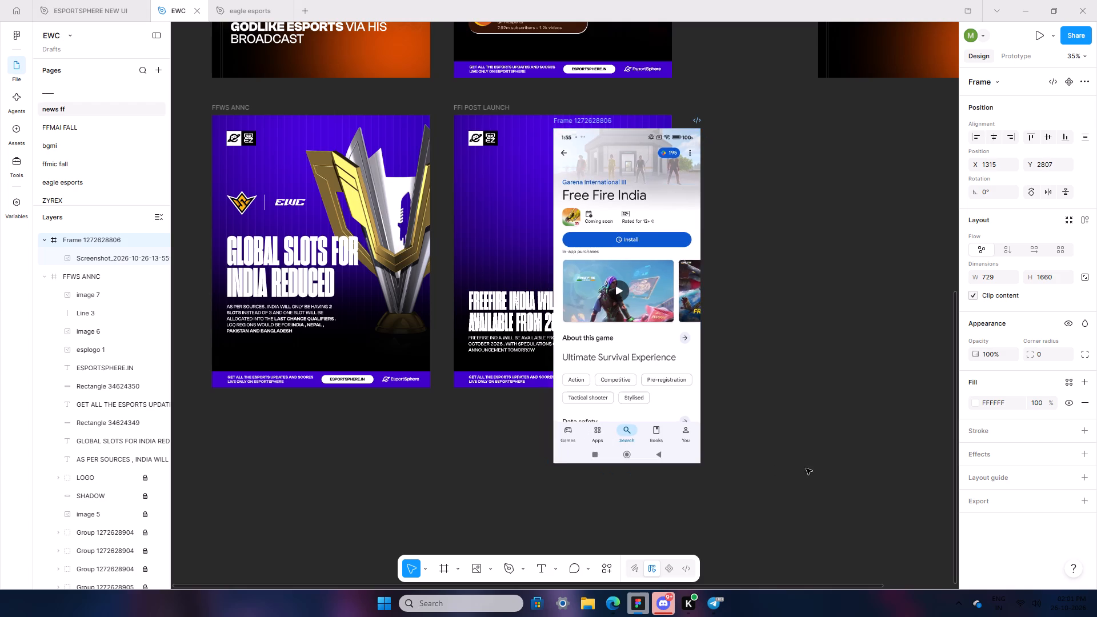
{"action": "left_click_drag", "start_coordinate": [806, 468], "coordinate": [804, 467]}
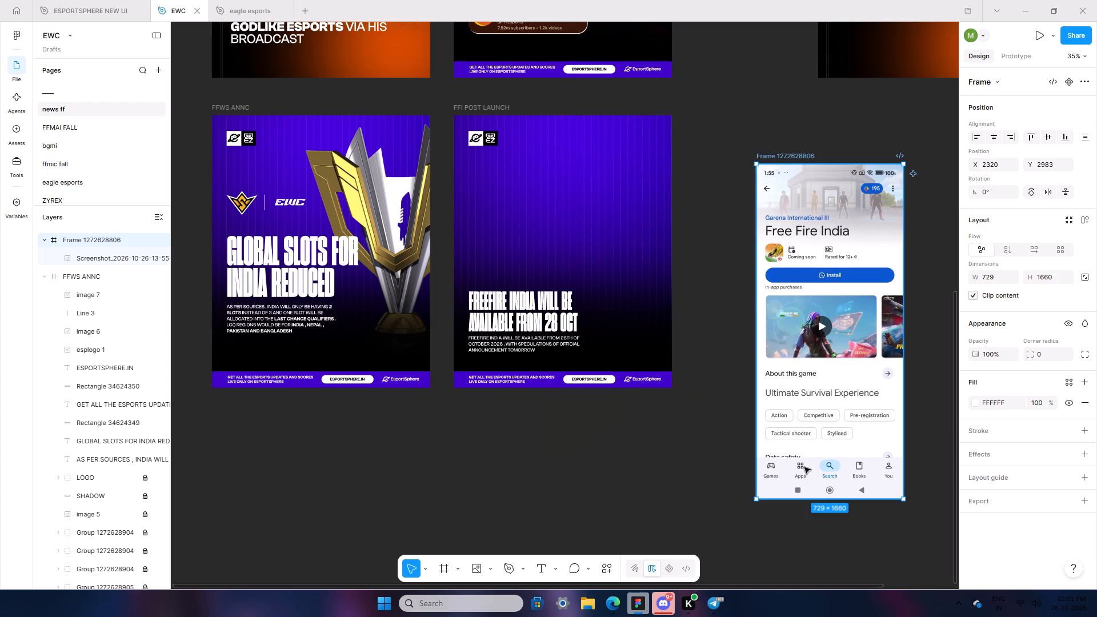
Resize the store screenshot frame to 1290 wide by 2796 high.
{"action": "left_click", "coordinate": [995, 282]}
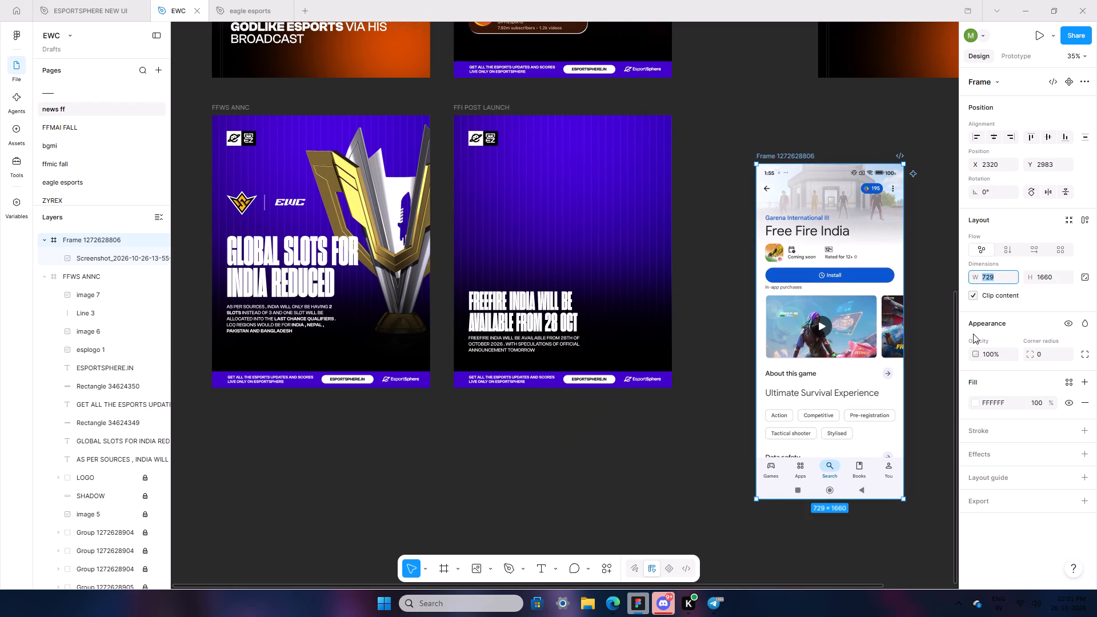
{"action": "type", "text": "129"}
{"action": "key", "text": "0"}
{"action": "left_click", "coordinate": [1044, 278]}
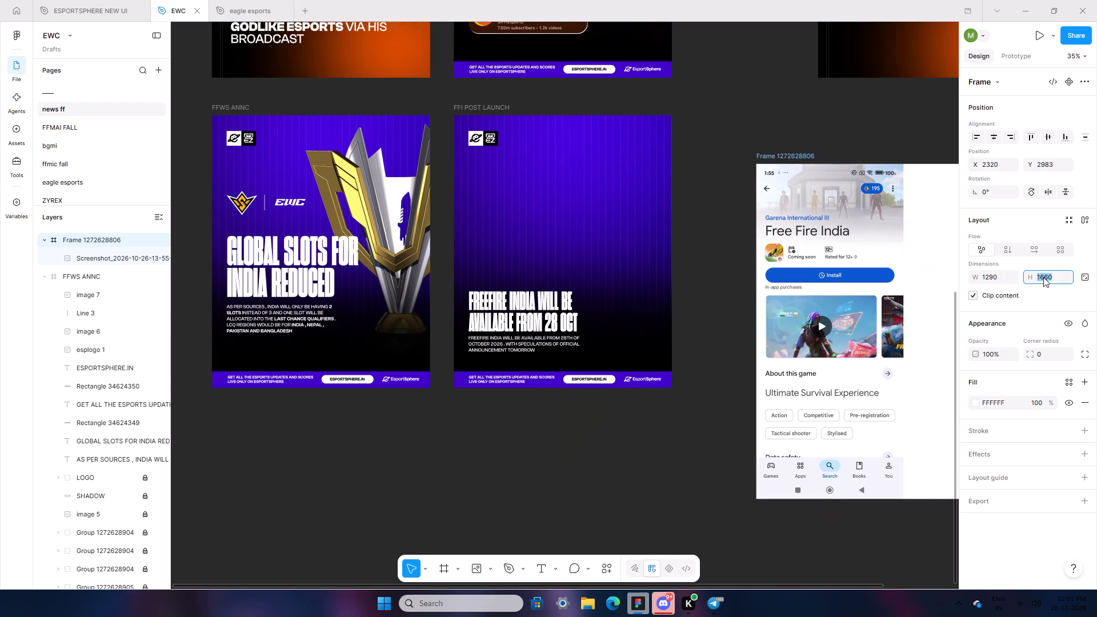
{"action": "key", "text": "1"}
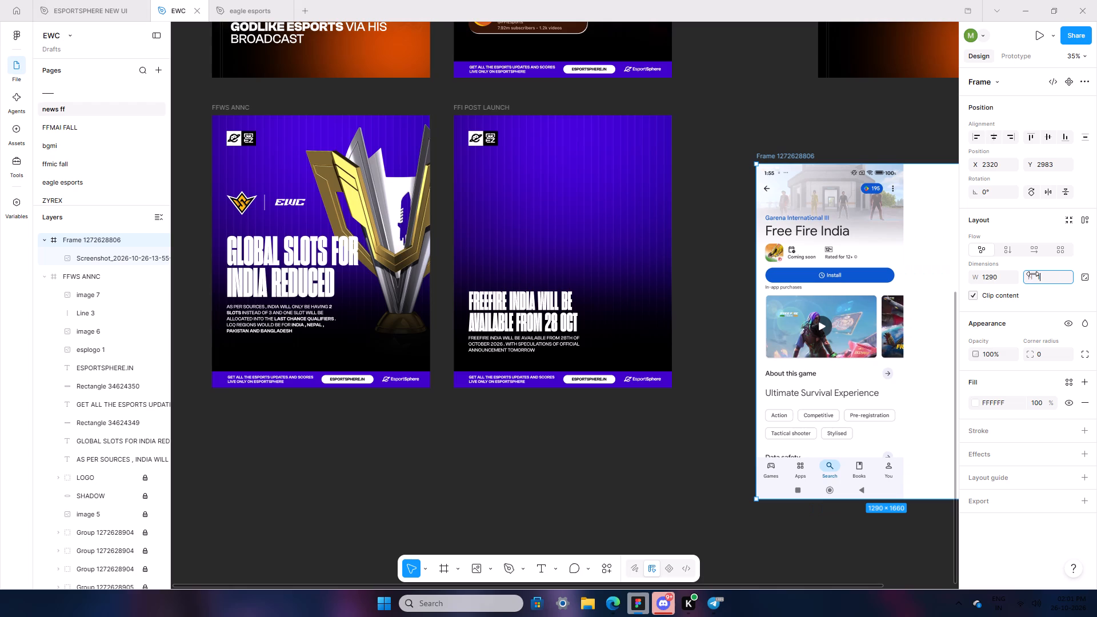
{"action": "key", "text": "BackSpace"}
{"action": "type", "text": "2796"}
{"action": "left_click", "coordinate": [1087, 268]}
Scale the Free Fire India screenshot image inside its frame proportionally so that it fills the frame.
{"action": "scroll", "coordinate": [806, 363], "scroll_direction": "down", "scroll_amount": 3}
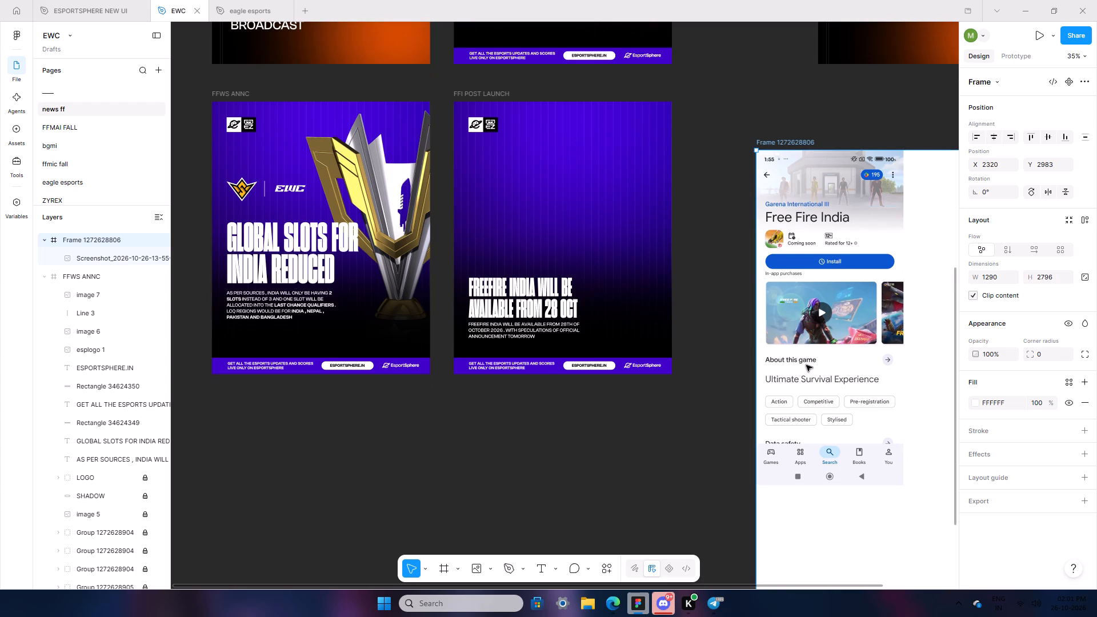
{"action": "scroll", "coordinate": [806, 365], "scroll_direction": "down", "scroll_amount": 4}
{"action": "left_click", "coordinate": [851, 335]}
{"action": "scroll", "coordinate": [700, 410], "scroll_direction": "down", "scroll_amount": 6, "text": "ctrl"}
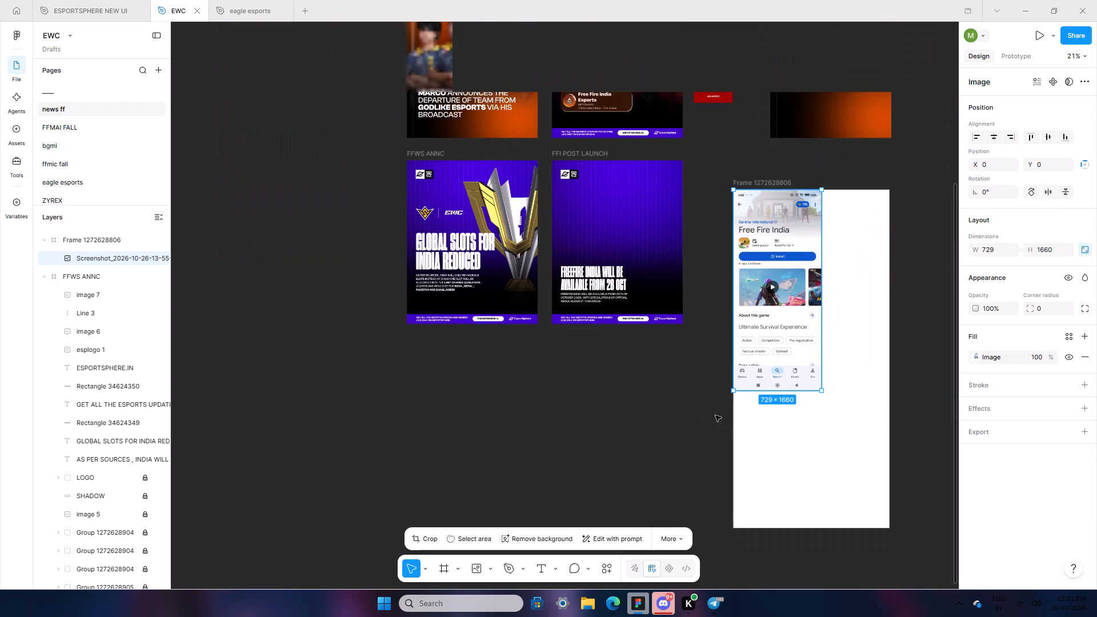
{"action": "left_click_drag", "start_coordinate": [821, 390], "coordinate": [883, 510]}
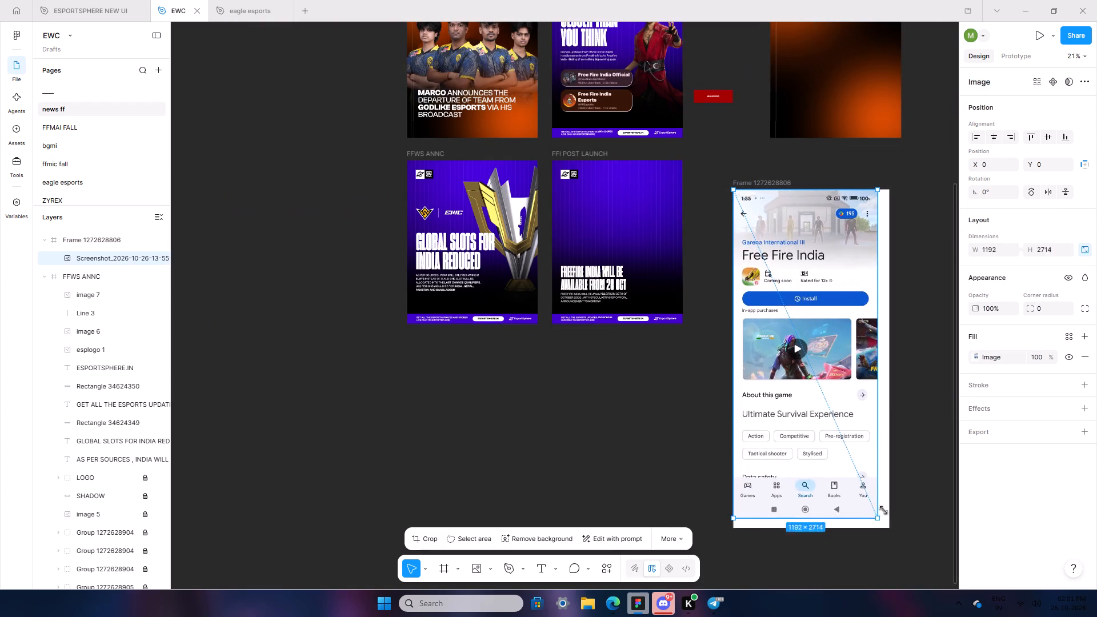
{"action": "left_click_drag", "start_coordinate": [883, 510], "coordinate": [890, 521]}
{"action": "left_click", "coordinate": [916, 528]}
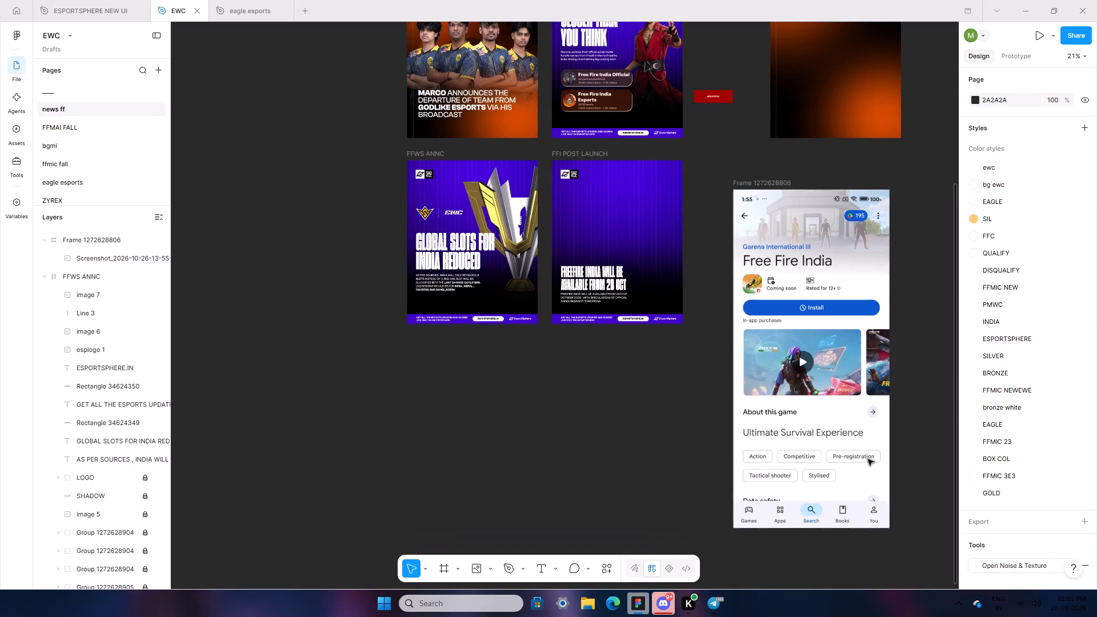
Export the resized store screenshot frame as an image file.
{"action": "left_click", "coordinate": [818, 431]}
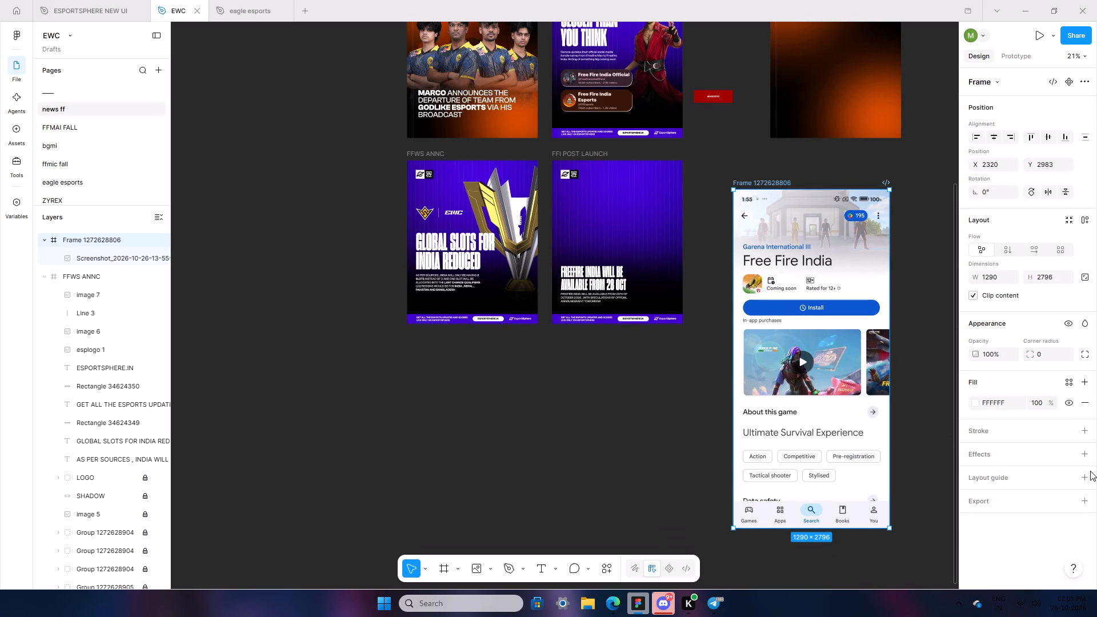
{"action": "left_click", "coordinate": [1086, 499]}
{"action": "left_click", "coordinate": [1001, 545]}
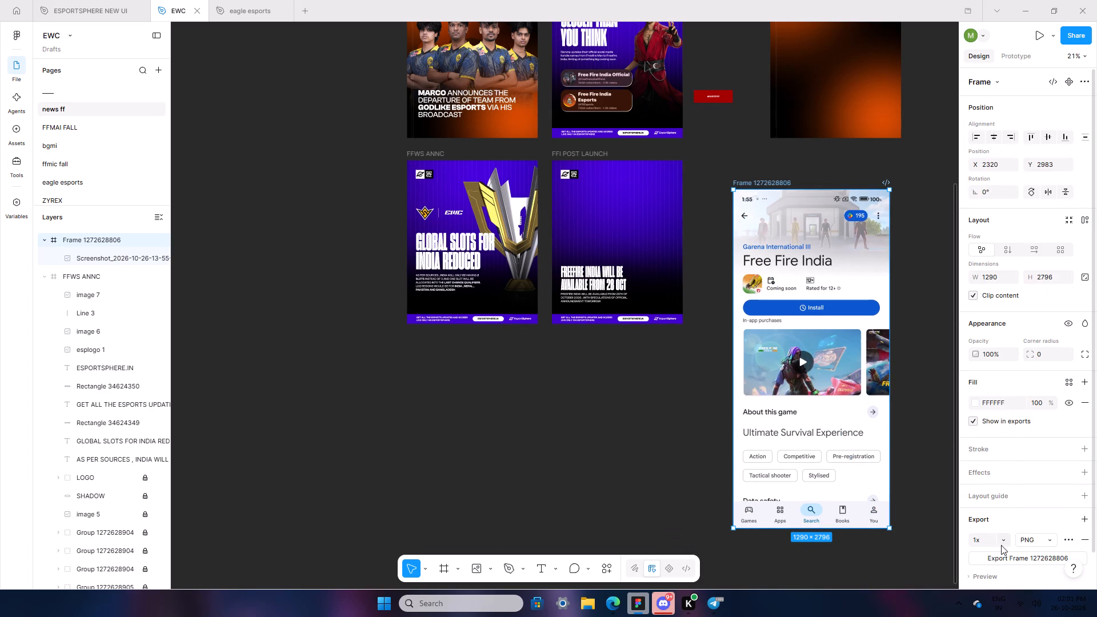
Export the store screenshot frame as a PNG at 4x scale, saved under the name FFIQS in the Telegram Desktop folder.
{"action": "left_click", "coordinate": [995, 494]}
{"action": "left_click", "coordinate": [1022, 548]}
{"action": "left_click", "coordinate": [1027, 563]}
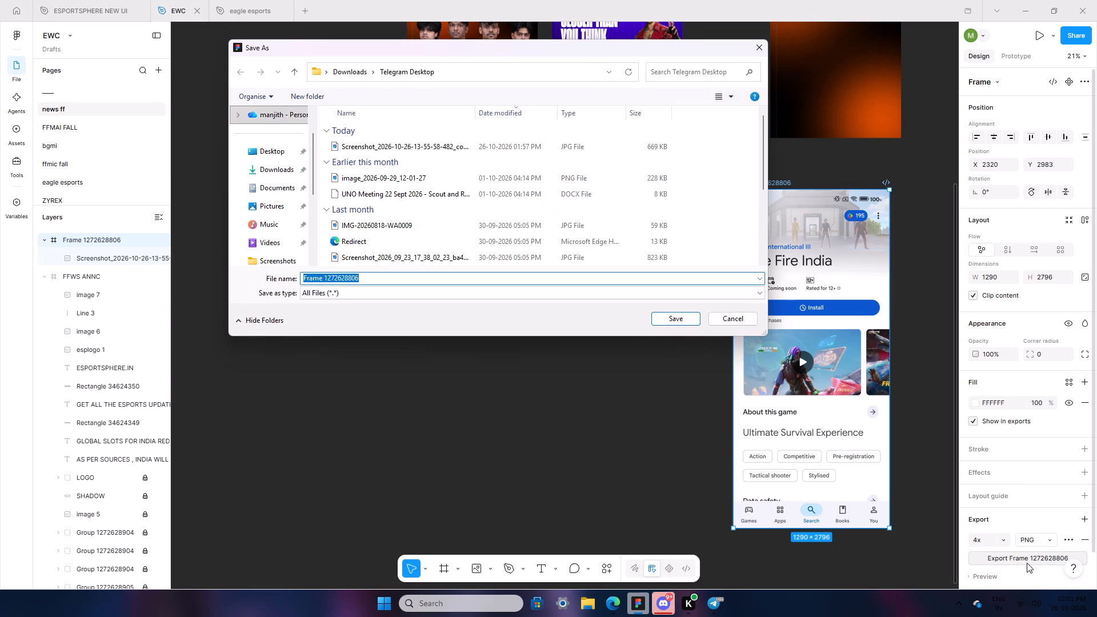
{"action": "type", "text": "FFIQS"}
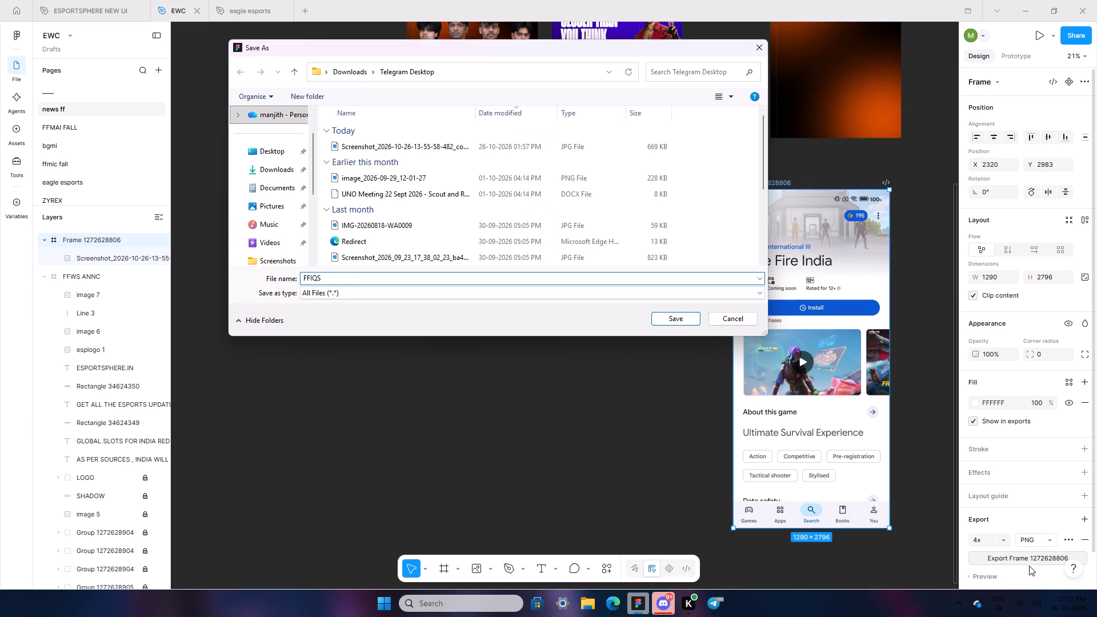
{"action": "left_click", "coordinate": [690, 321]}
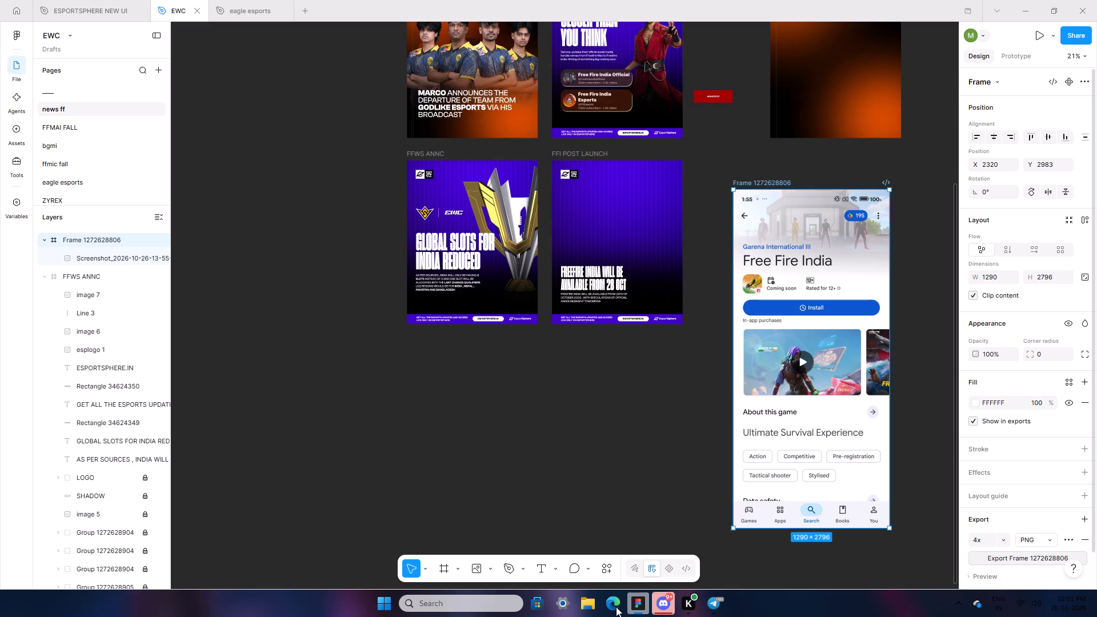
Switch to Microsoft Edge, check MockUPhone's iPhone 15 template, and return to an empty iPhone 15 Pro Max mockup.
{"action": "left_click", "coordinate": [619, 616]}
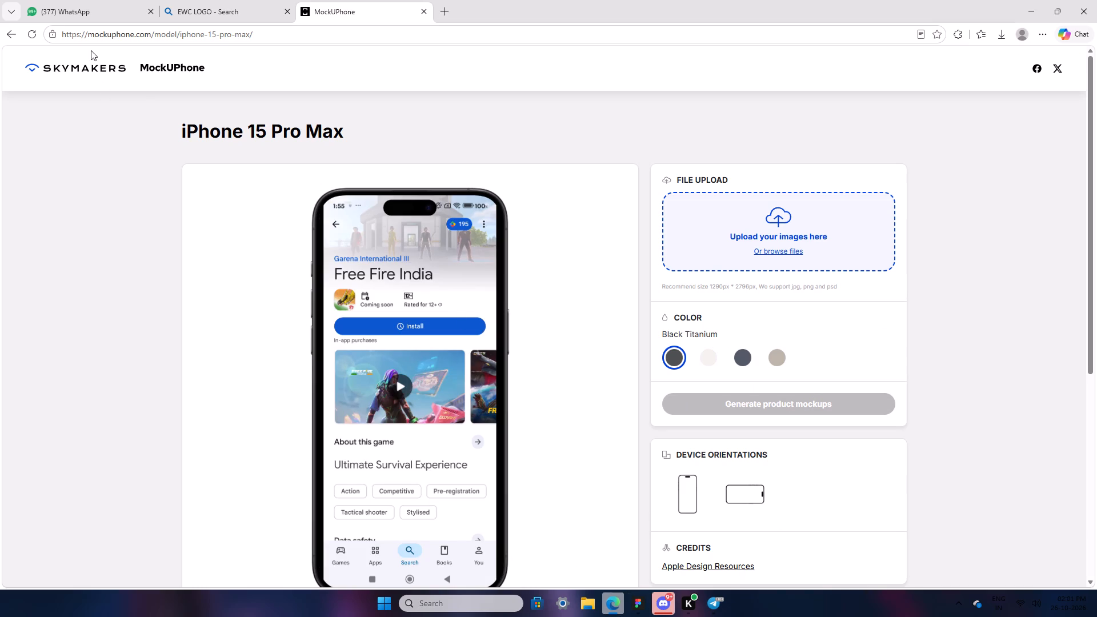
{"action": "left_click", "coordinate": [162, 61]}
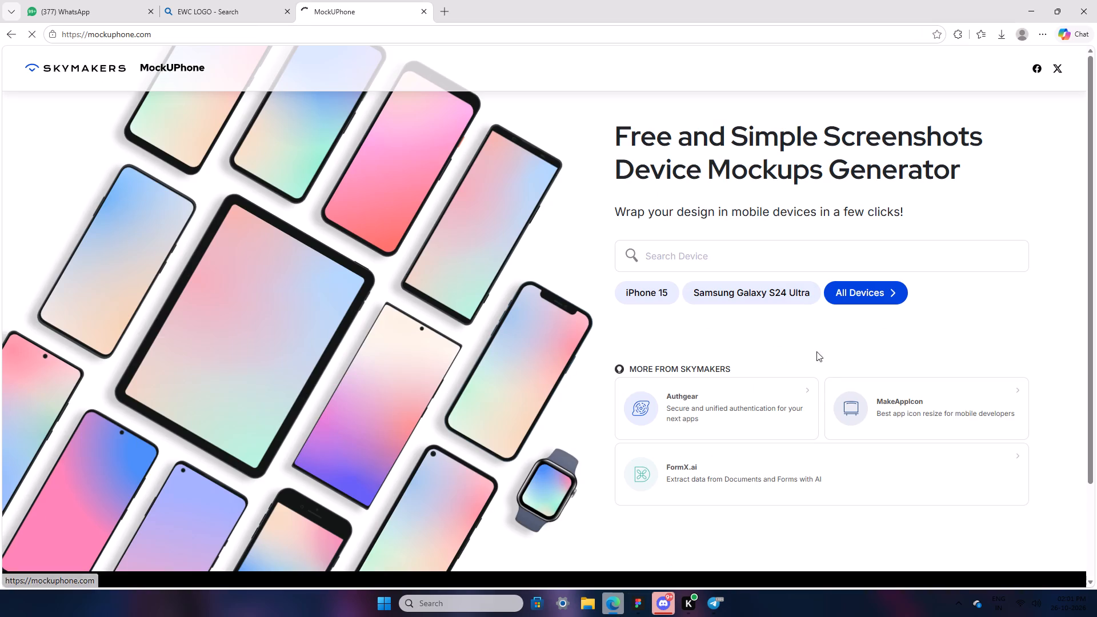
{"action": "left_click", "coordinate": [648, 292]}
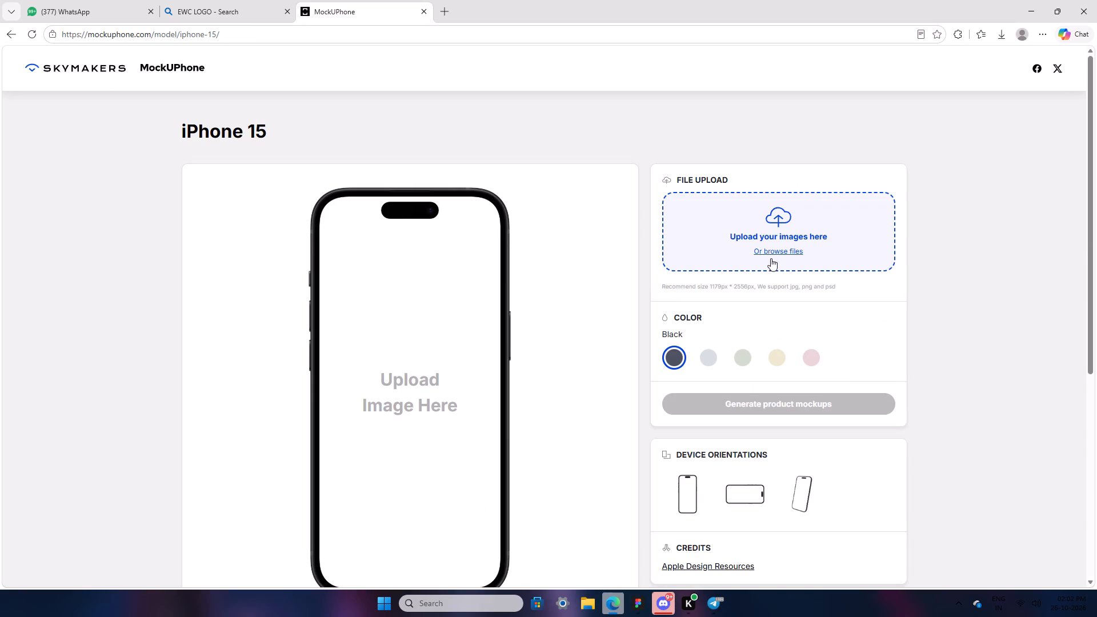
{"action": "left_click", "coordinate": [11, 39]}
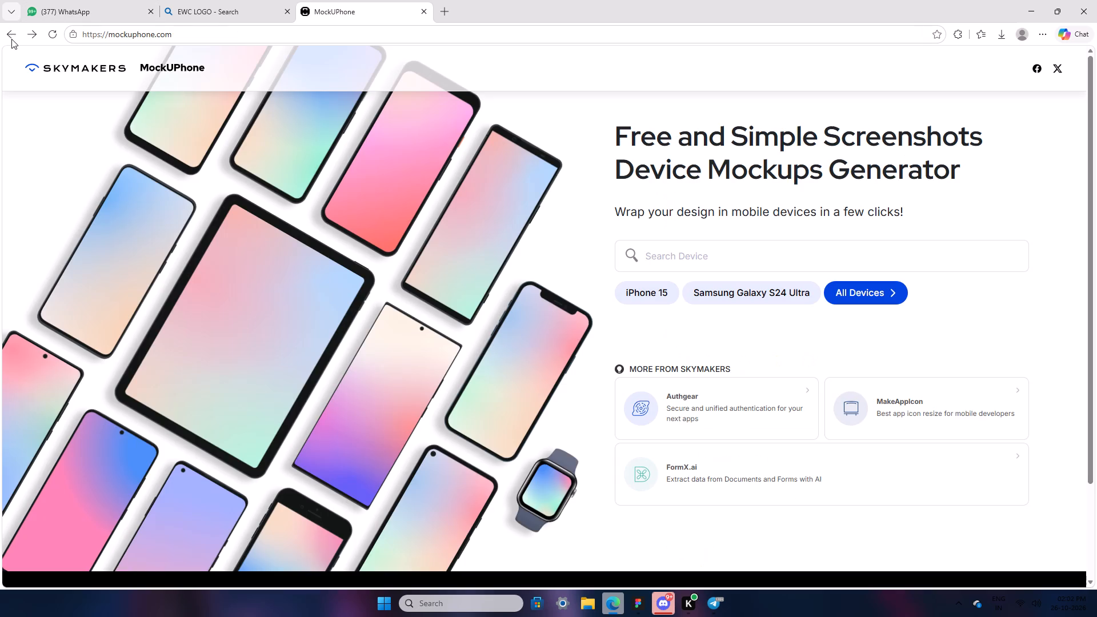
{"action": "left_click", "coordinate": [11, 39]}
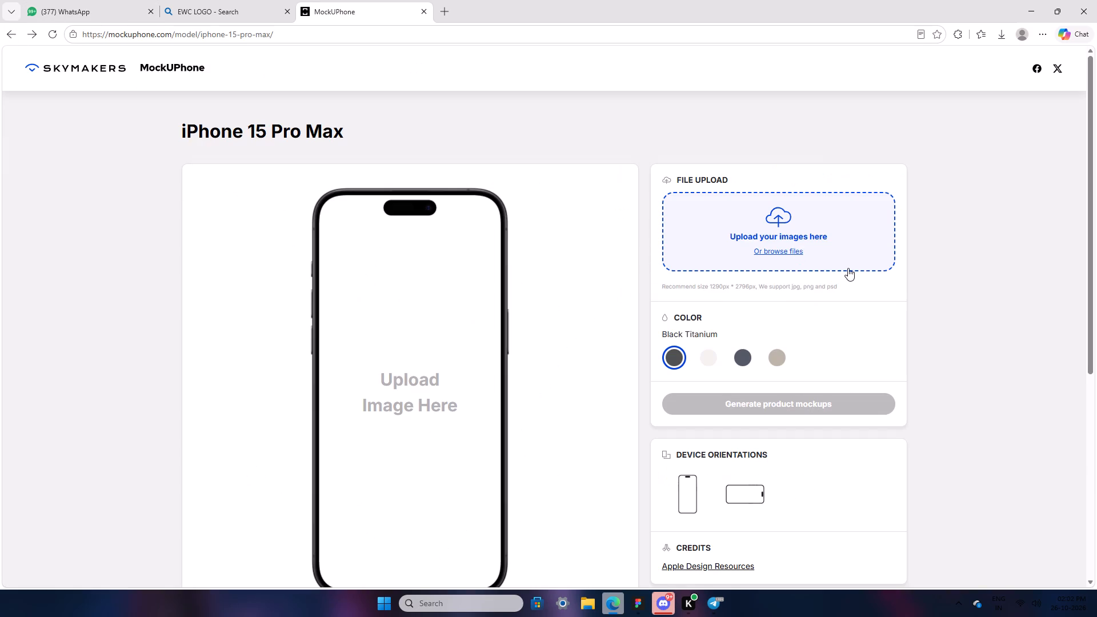
Open the file chooser for uploading an image into the iPhone 15 Pro Max mockup.
{"action": "left_click", "coordinate": [802, 247]}
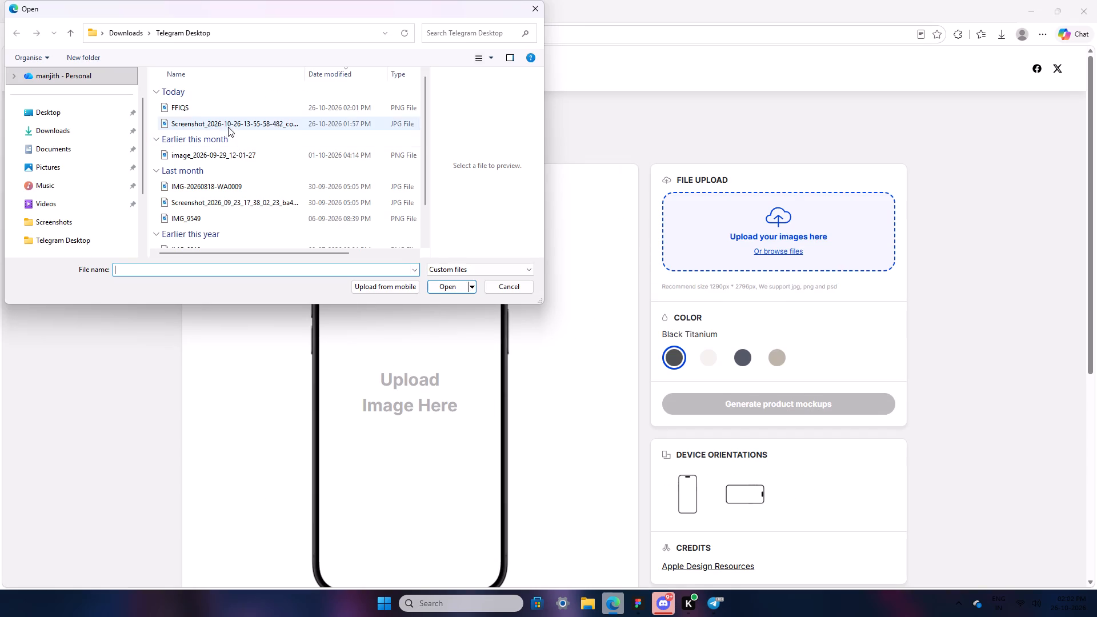
In the browser, choose the FFIQS PNG as the upload for MockUPhone's iPhone 15 Pro Max mockup.
{"action": "double_click", "coordinate": [209, 109]}
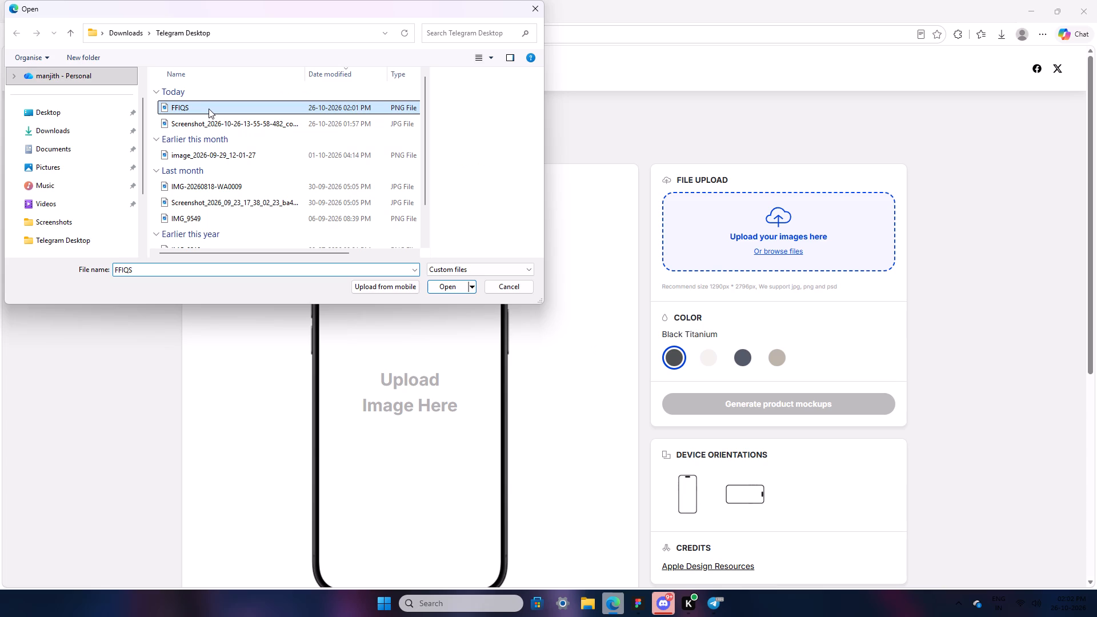
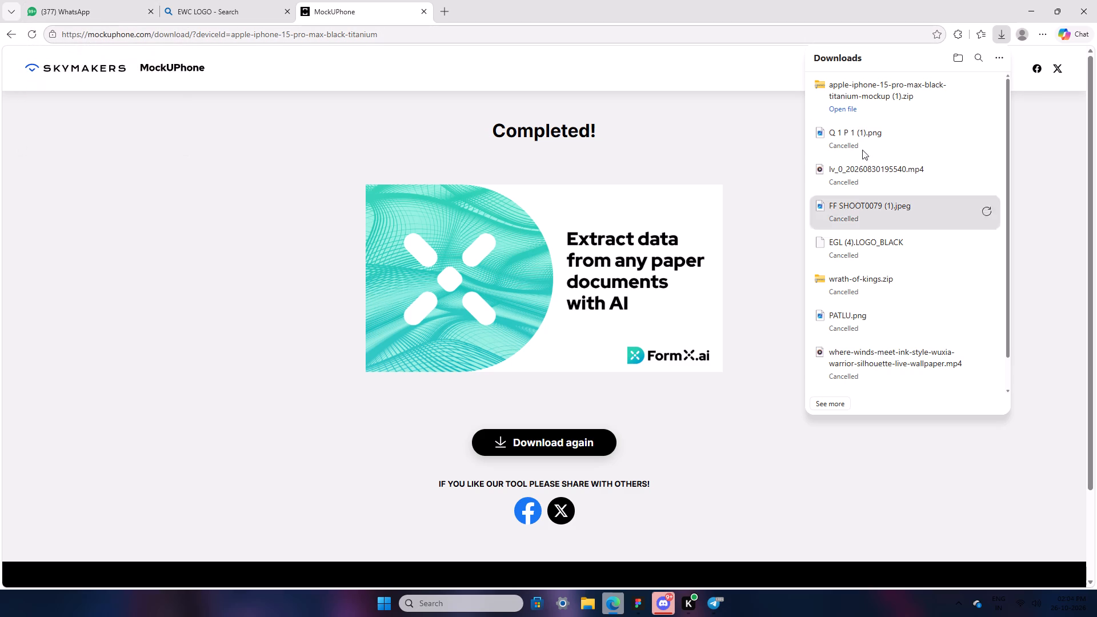
Open the downloaded iPhone 15 Pro Max mockup zip and extract all its files into the proposed Downloads subfolder.
{"action": "left_click", "coordinate": [851, 111]}
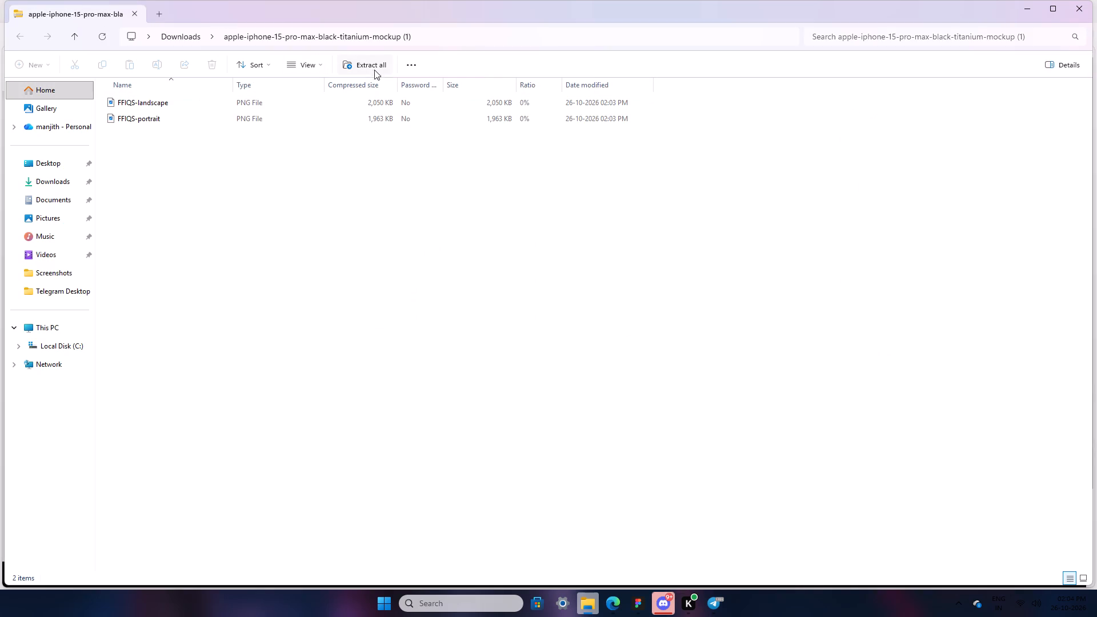
{"action": "left_click", "coordinate": [372, 67]}
{"action": "left_click", "coordinate": [648, 411]}
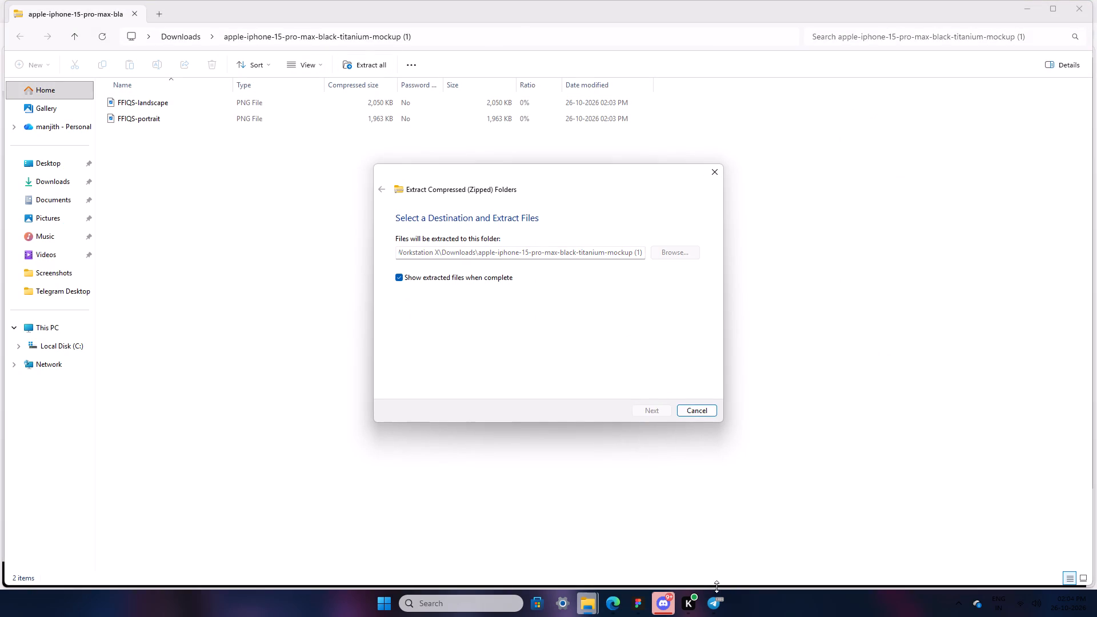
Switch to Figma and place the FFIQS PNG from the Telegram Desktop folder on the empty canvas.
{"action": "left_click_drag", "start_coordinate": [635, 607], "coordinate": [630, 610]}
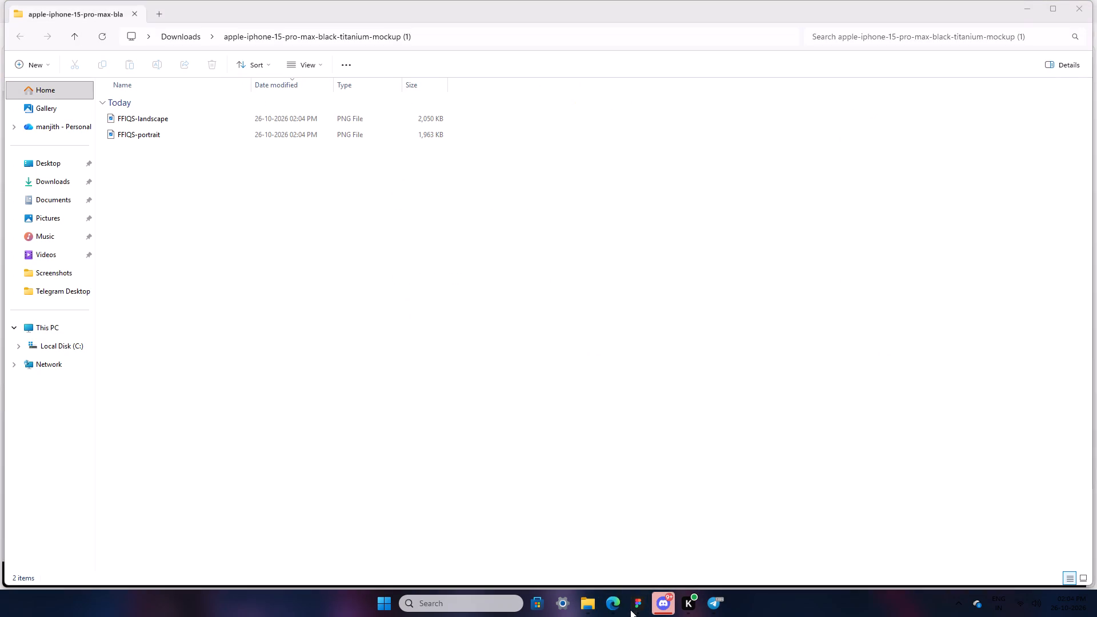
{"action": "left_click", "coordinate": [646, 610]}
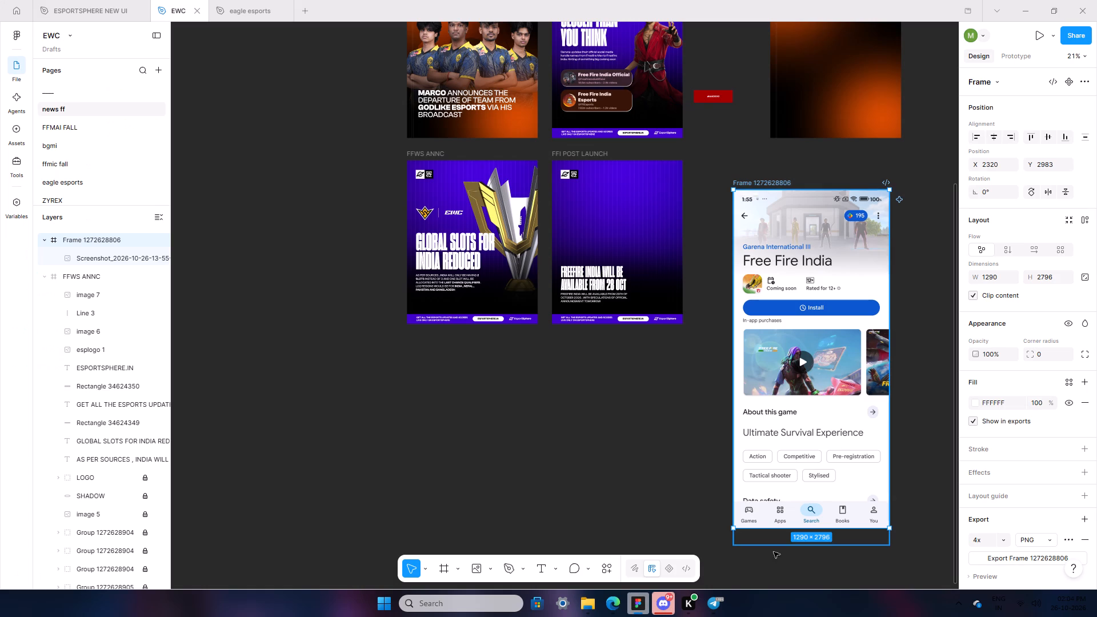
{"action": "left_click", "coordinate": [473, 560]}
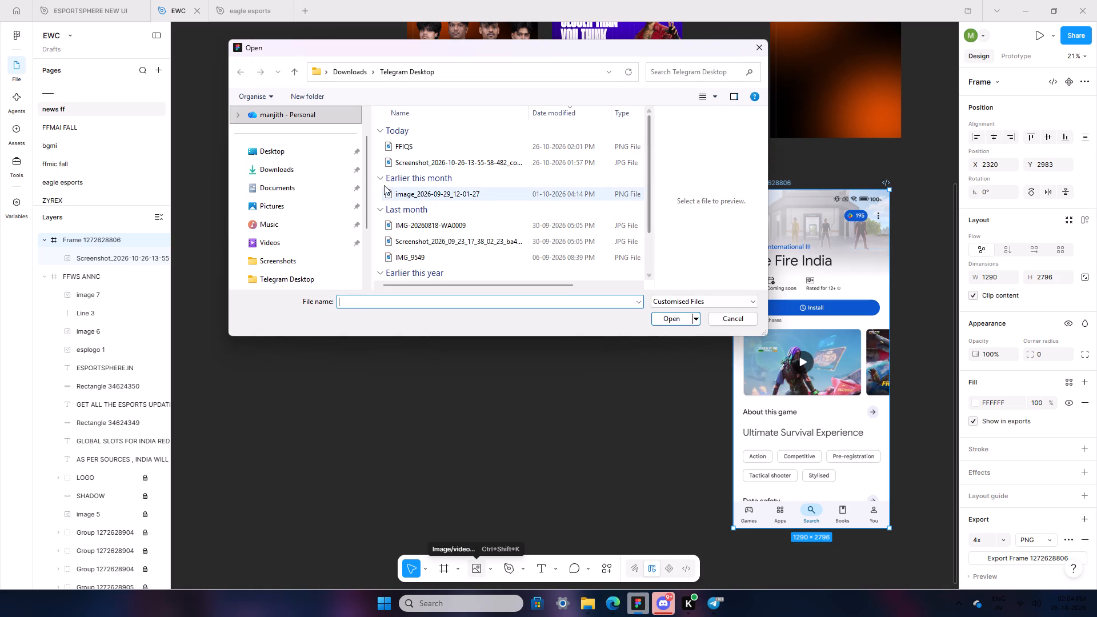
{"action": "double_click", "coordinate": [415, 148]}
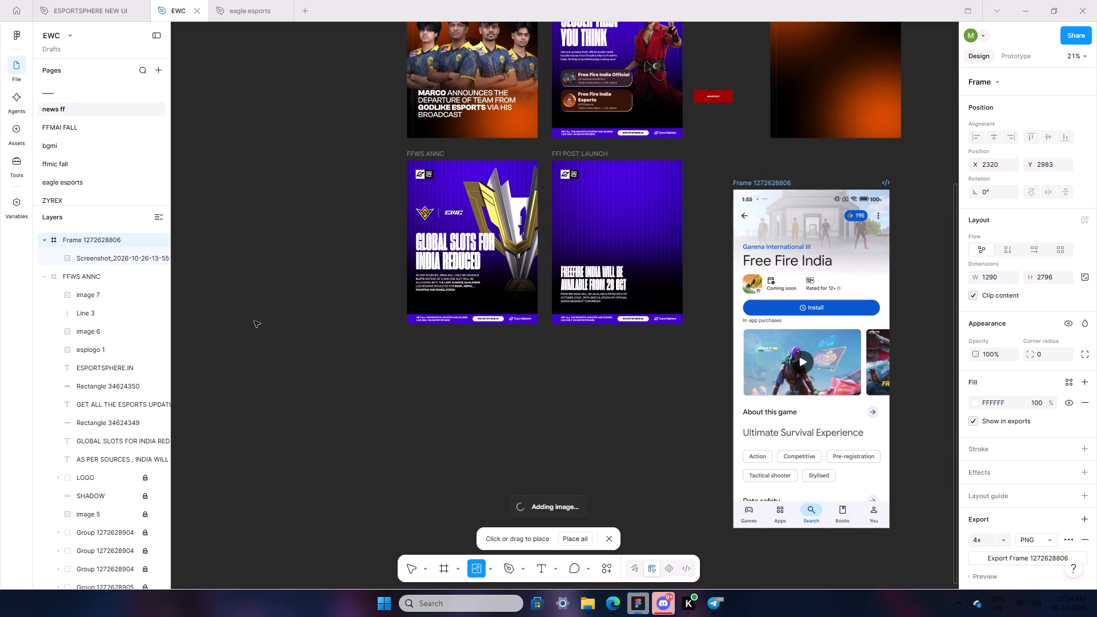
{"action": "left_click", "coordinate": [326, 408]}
Delete the placed FFIQS image together with the resized store screenshot frame.
{"action": "key", "text": "BackSpace"}
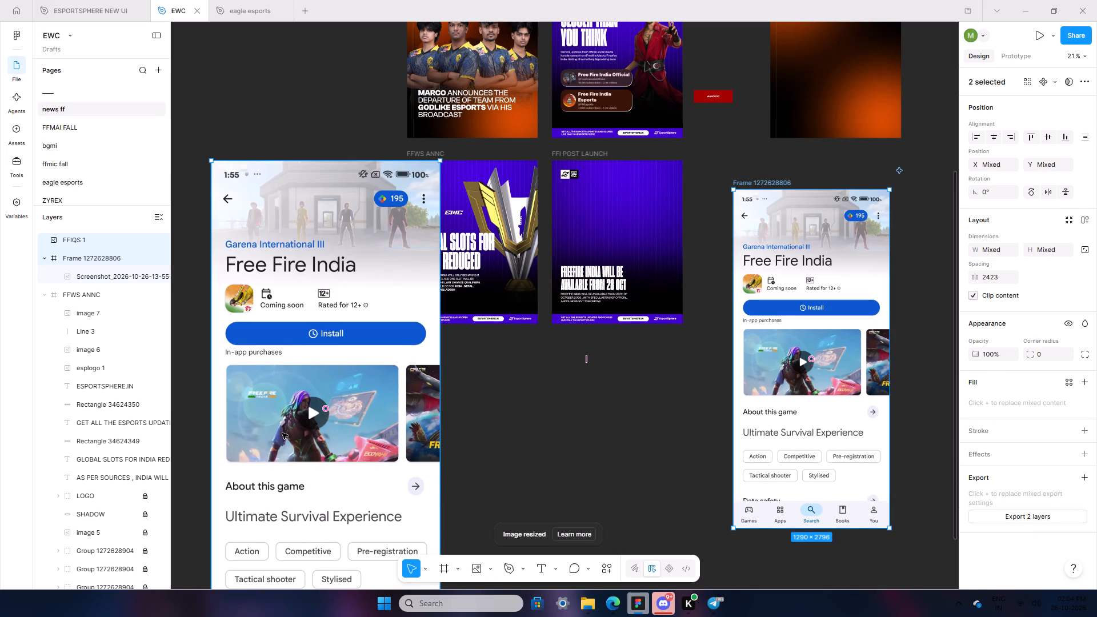
Place the FFIQS-portrait PNG from the extracted iPhone 15 Pro Max mockup folder on the canvas beside the FFI POST LAUNCH frame.
{"action": "left_click", "coordinate": [483, 566]}
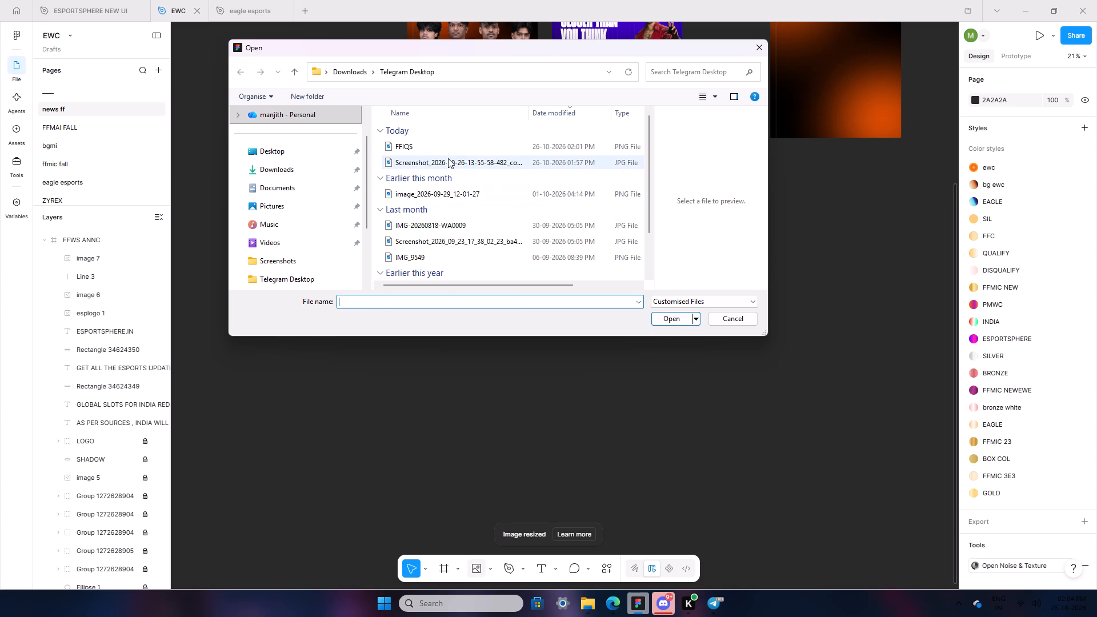
{"action": "left_click", "coordinate": [448, 158]}
{"action": "left_click", "coordinate": [441, 145]}
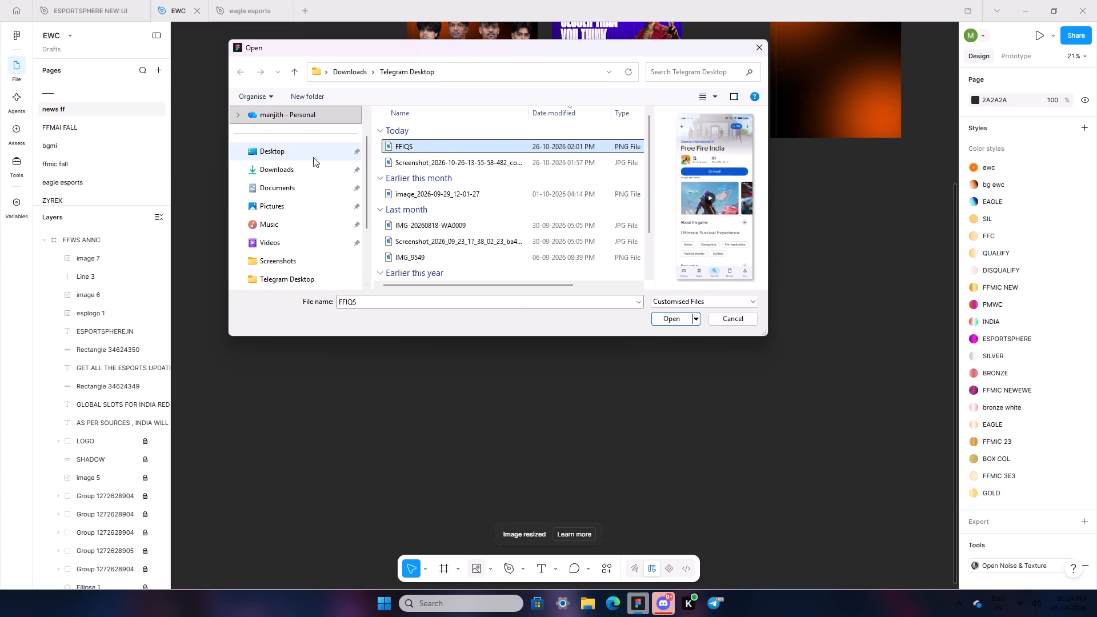
{"action": "double_click", "coordinate": [291, 170]}
{"action": "double_click", "coordinate": [434, 145]}
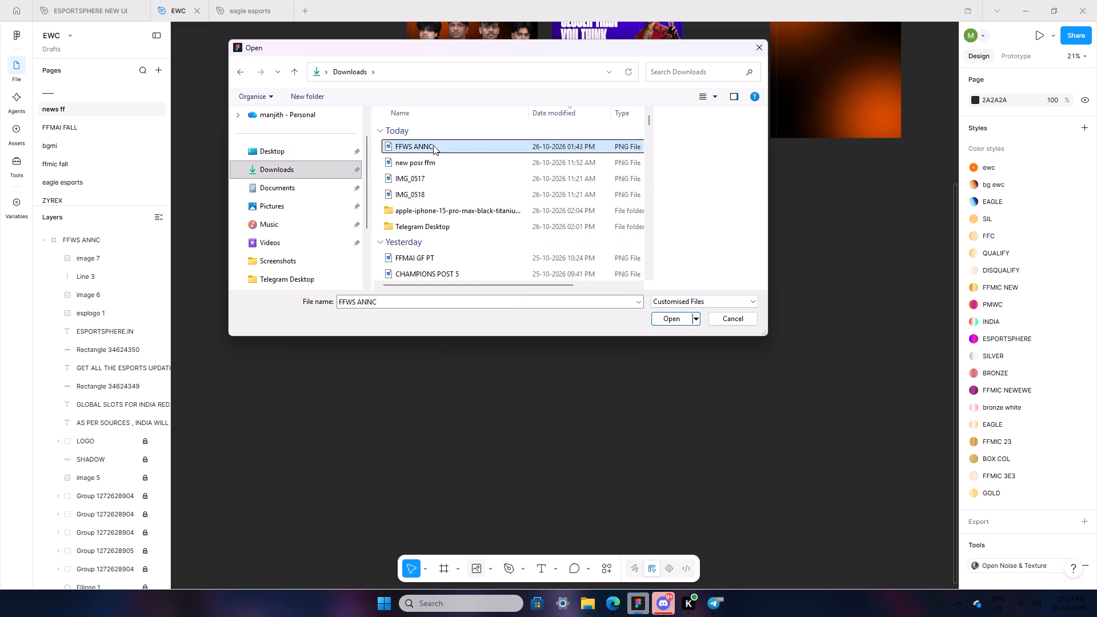
{"action": "left_click", "coordinate": [455, 222]}
{"action": "double_click", "coordinate": [454, 212]}
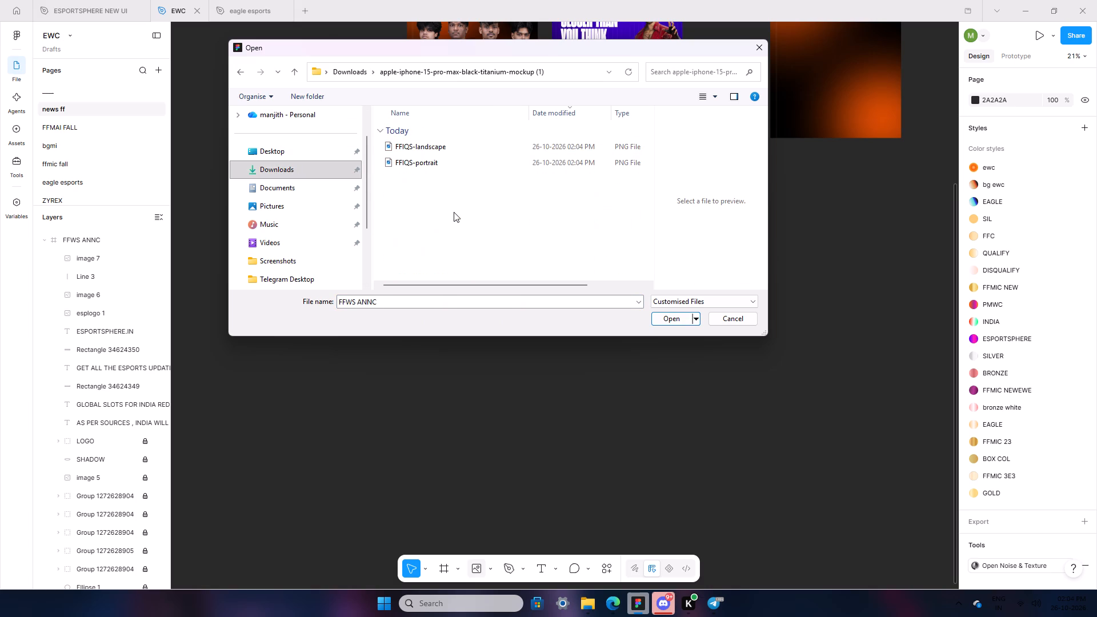
{"action": "left_click", "coordinate": [430, 153]}
{"action": "double_click", "coordinate": [438, 166]}
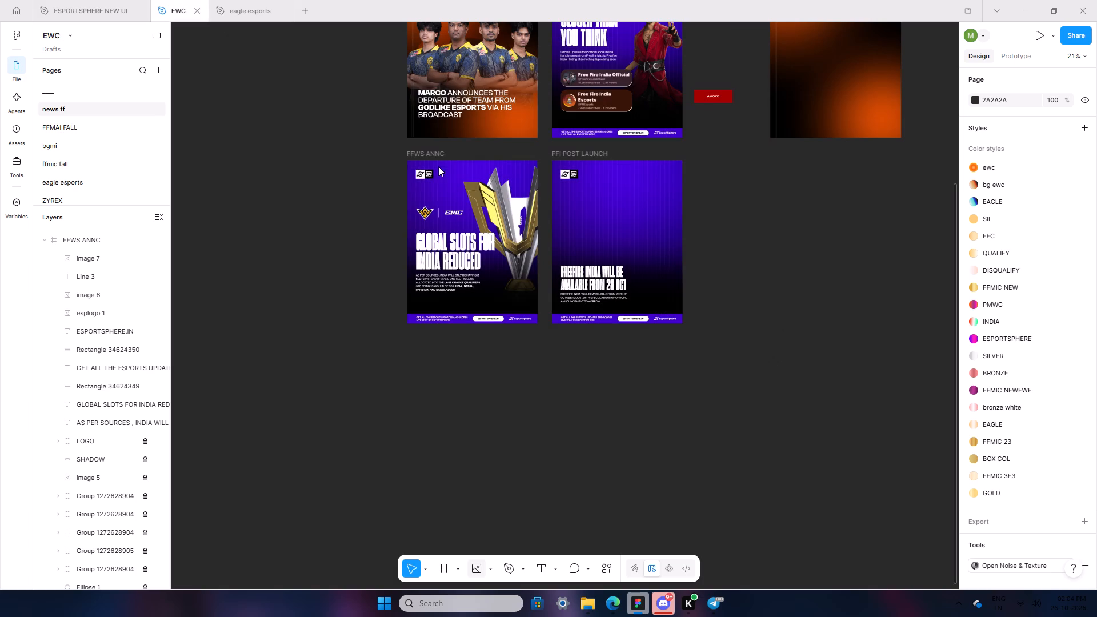
{"action": "left_click", "coordinate": [787, 347]}
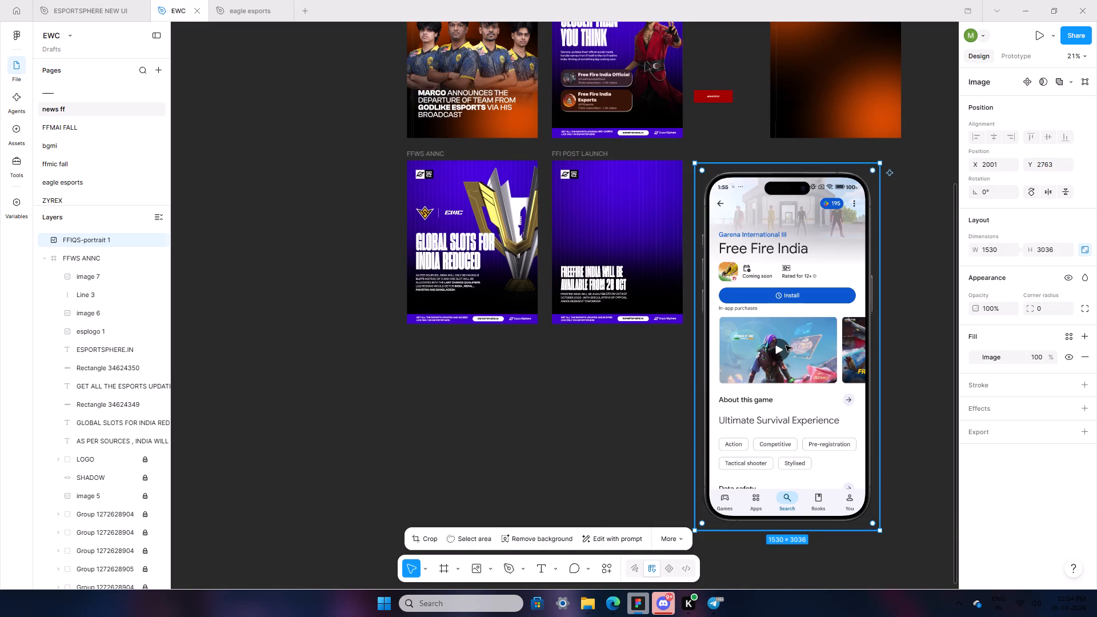
Scale the phone mockup proportionally to about 665 × 1319 and move it into the FFI POST LAUNCH frame at about X 349, Y 141.
{"action": "left_click_drag", "start_coordinate": [779, 533], "coordinate": [788, 494]}
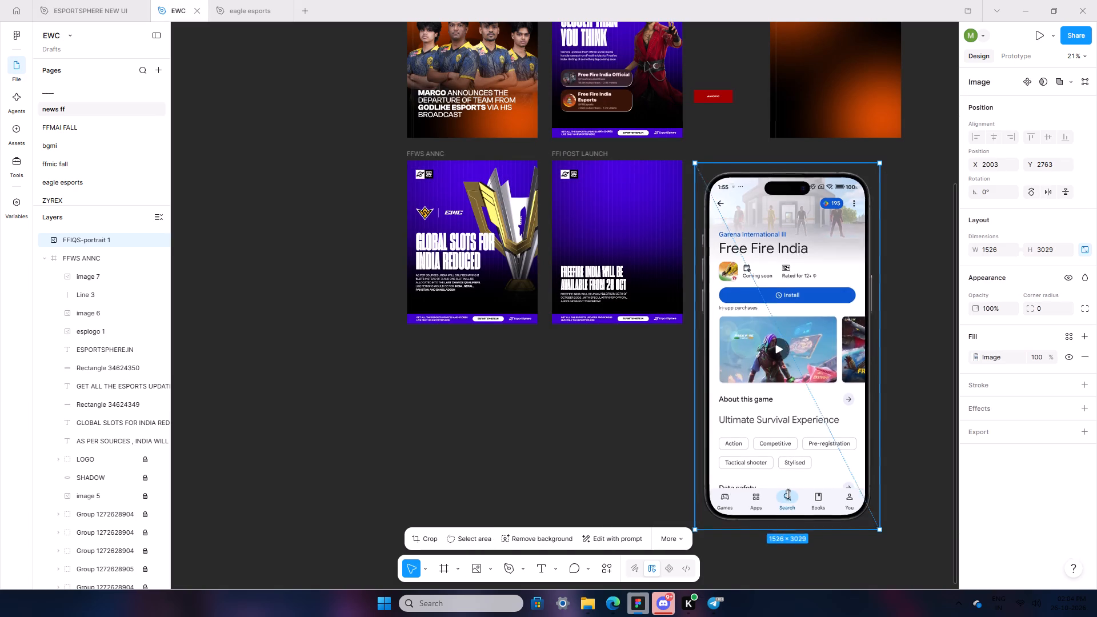
{"action": "left_click_drag", "start_coordinate": [788, 494], "coordinate": [790, 388]}
{"action": "left_click_drag", "start_coordinate": [779, 307], "coordinate": [667, 302]}
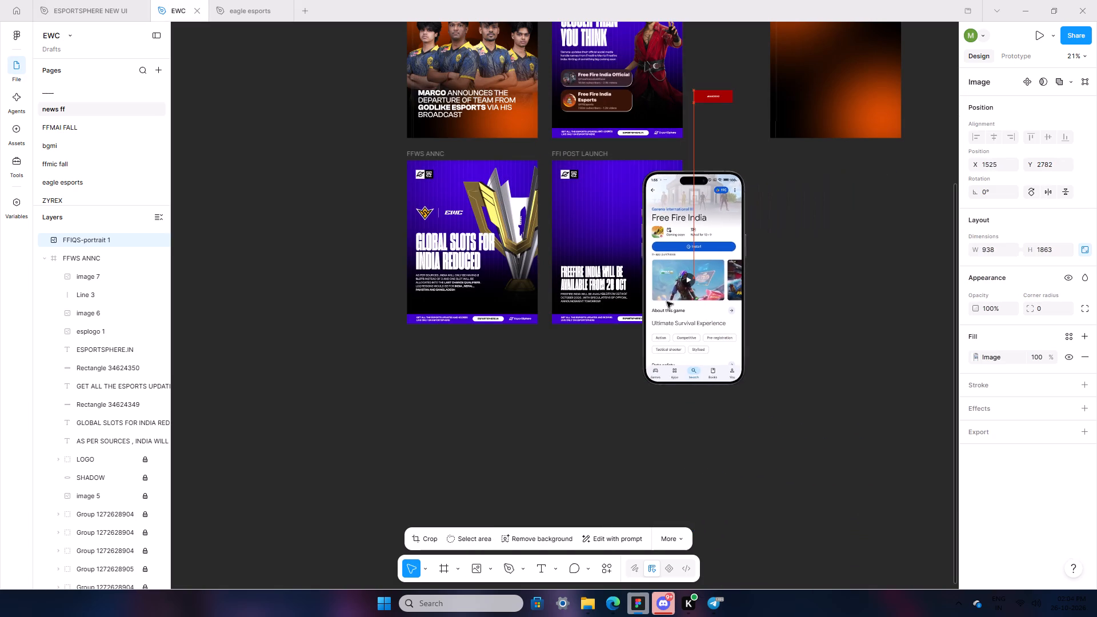
{"action": "left_click_drag", "start_coordinate": [667, 302], "coordinate": [624, 303]}
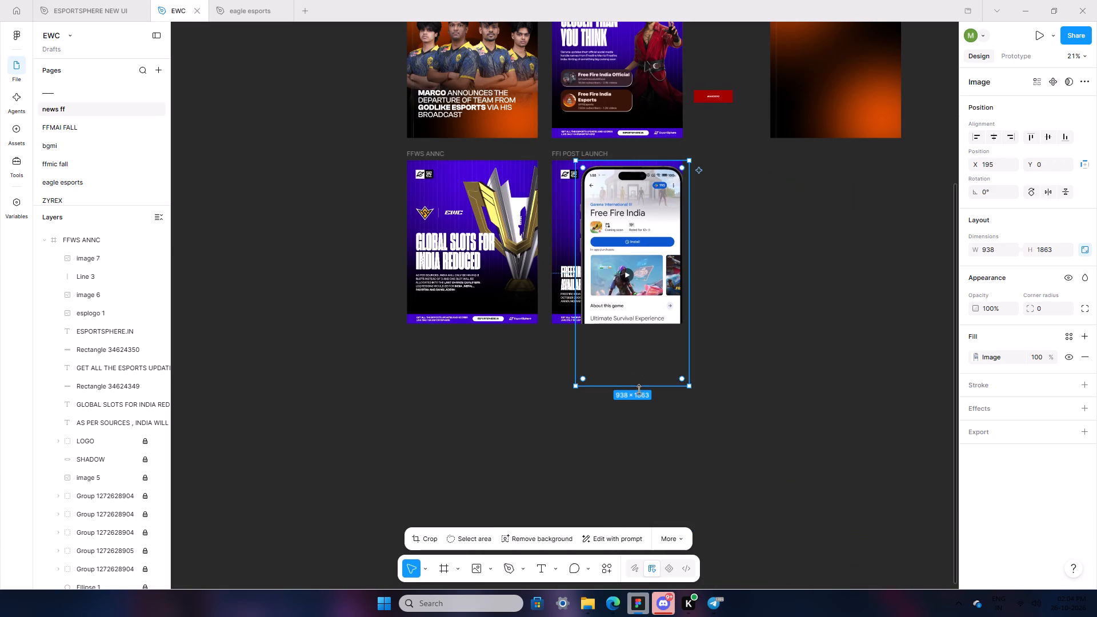
{"action": "left_click", "coordinate": [640, 391]}
{"action": "left_click", "coordinate": [649, 317]}
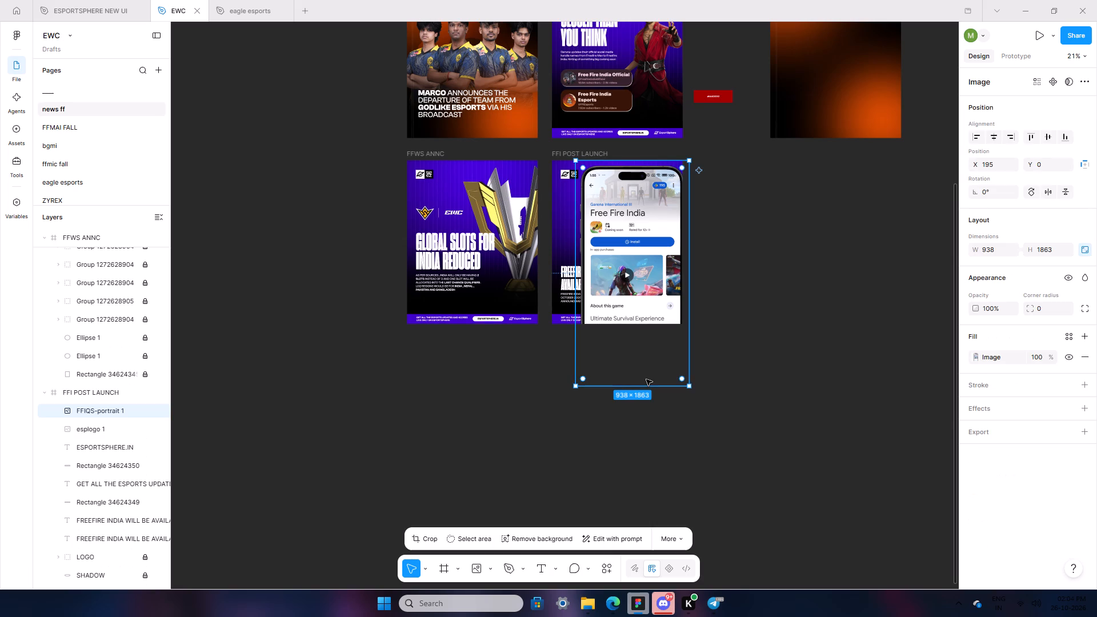
{"action": "left_click_drag", "start_coordinate": [648, 388], "coordinate": [638, 329]}
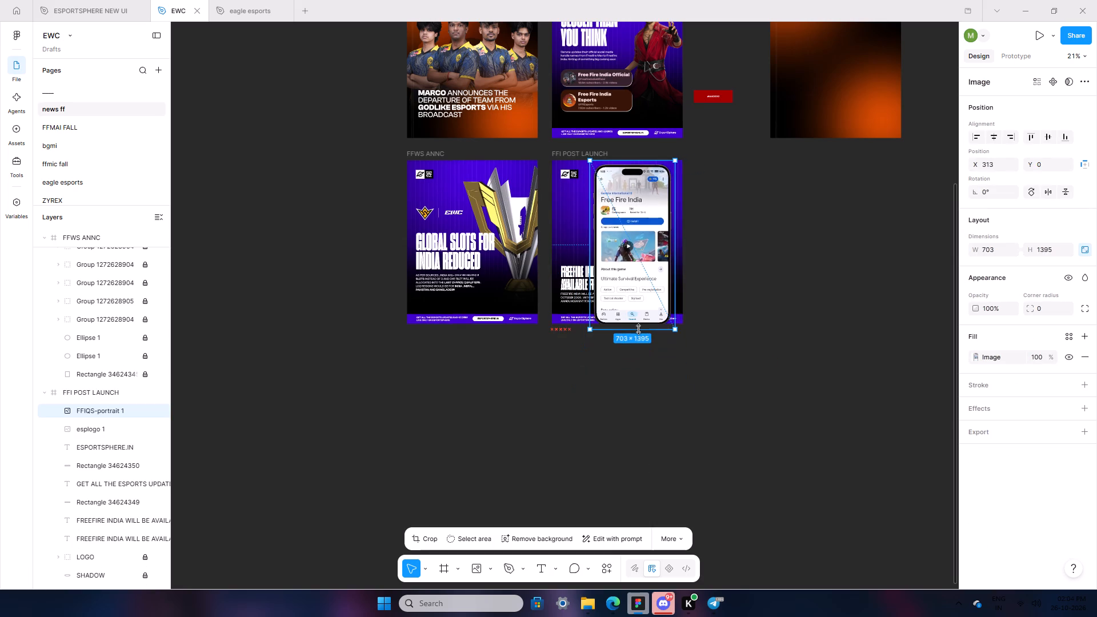
{"action": "left_click_drag", "start_coordinate": [638, 329], "coordinate": [638, 320]}
{"action": "left_click_drag", "start_coordinate": [632, 268], "coordinate": [635, 288]}
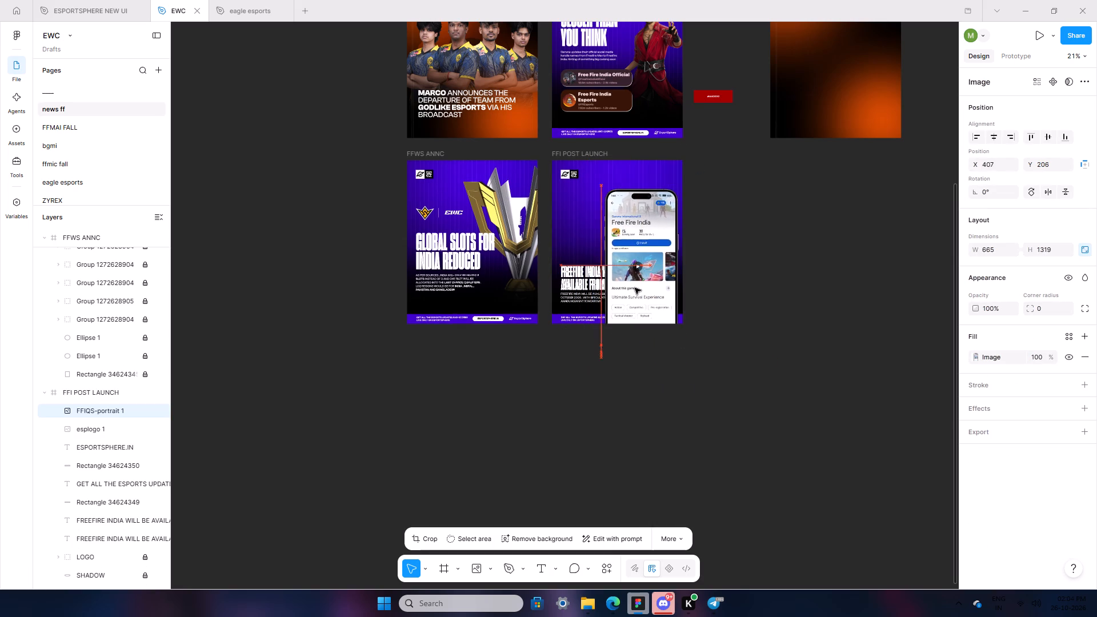
{"action": "left_click_drag", "start_coordinate": [635, 288], "coordinate": [634, 285]}
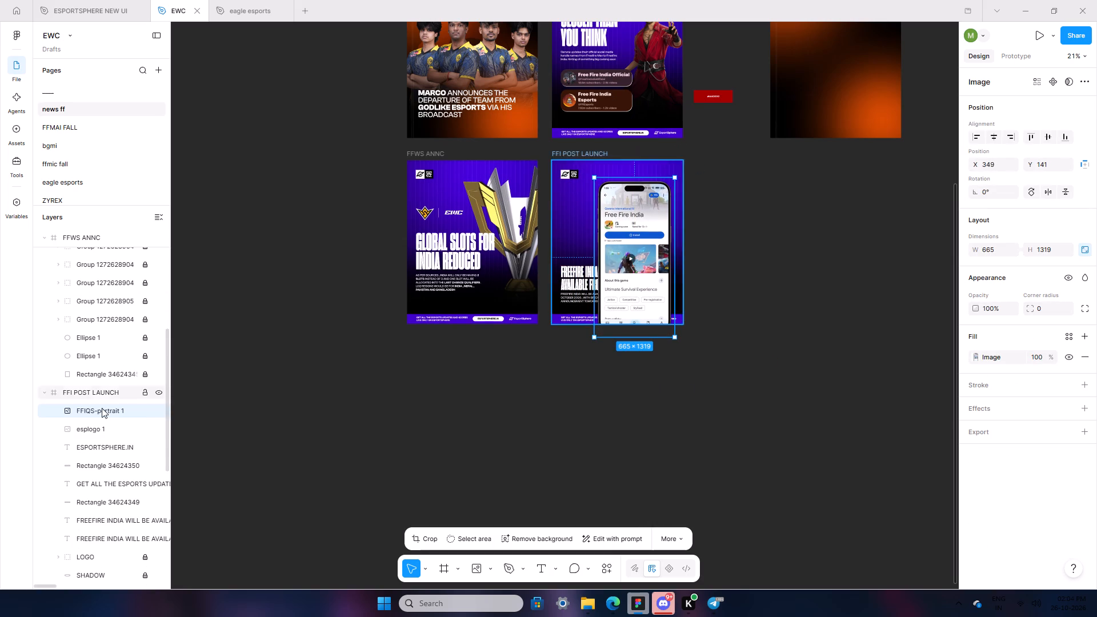
Move the FFIQS-portrait layer directly below the SHADOW layer in the FFI POST LAUNCH frame.
{"action": "left_click_drag", "start_coordinate": [102, 408], "coordinate": [89, 470]}
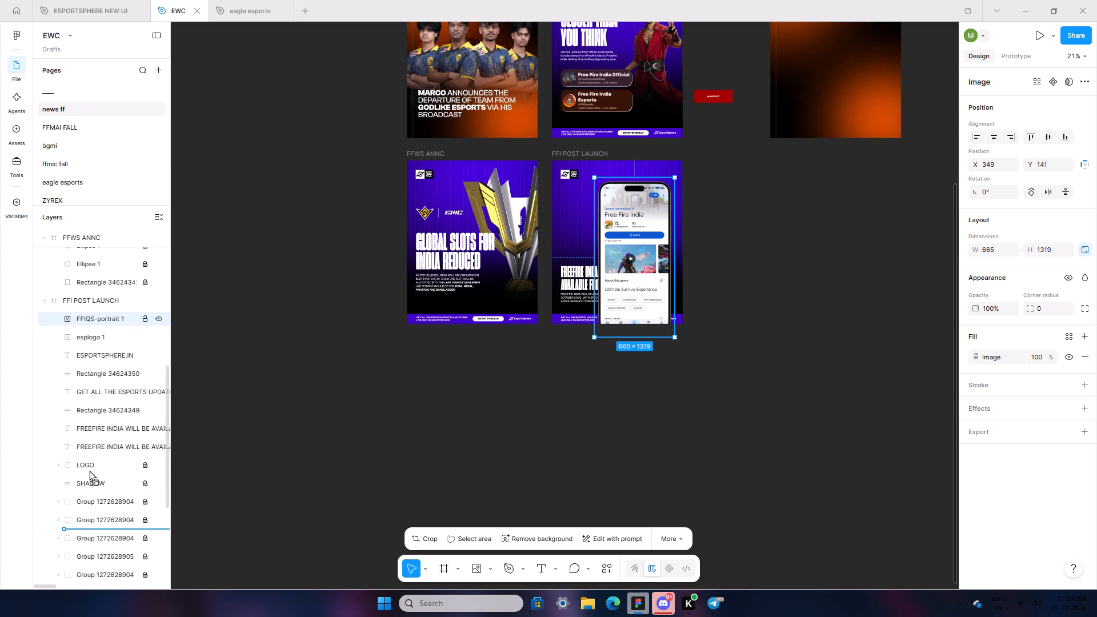
{"action": "left_click_drag", "start_coordinate": [89, 470], "coordinate": [89, 489]}
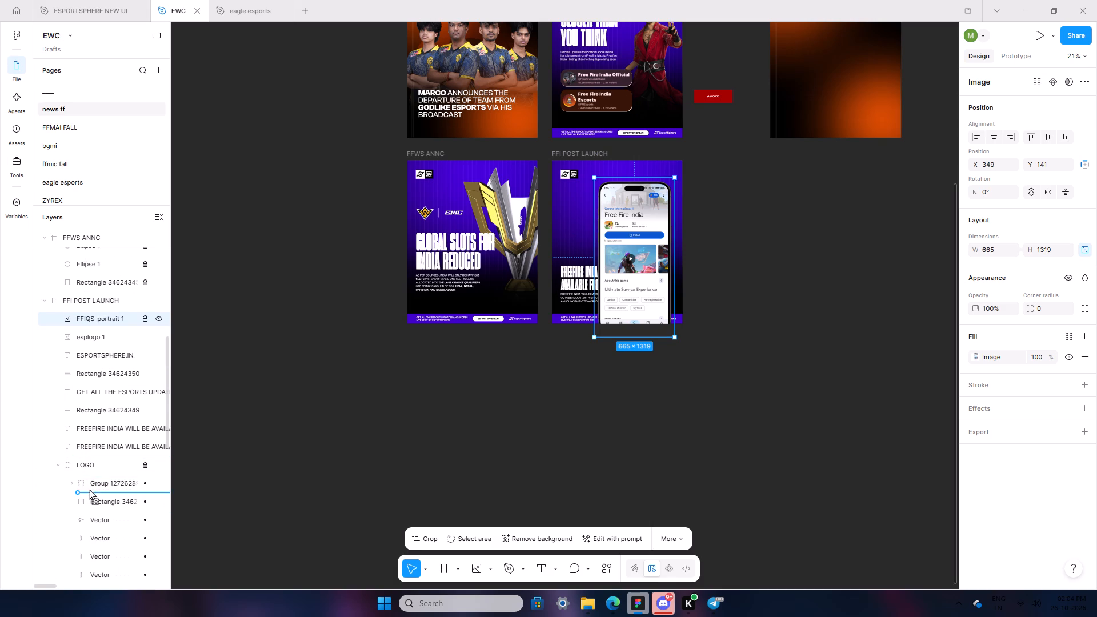
{"action": "left_click_drag", "start_coordinate": [89, 489], "coordinate": [85, 453]}
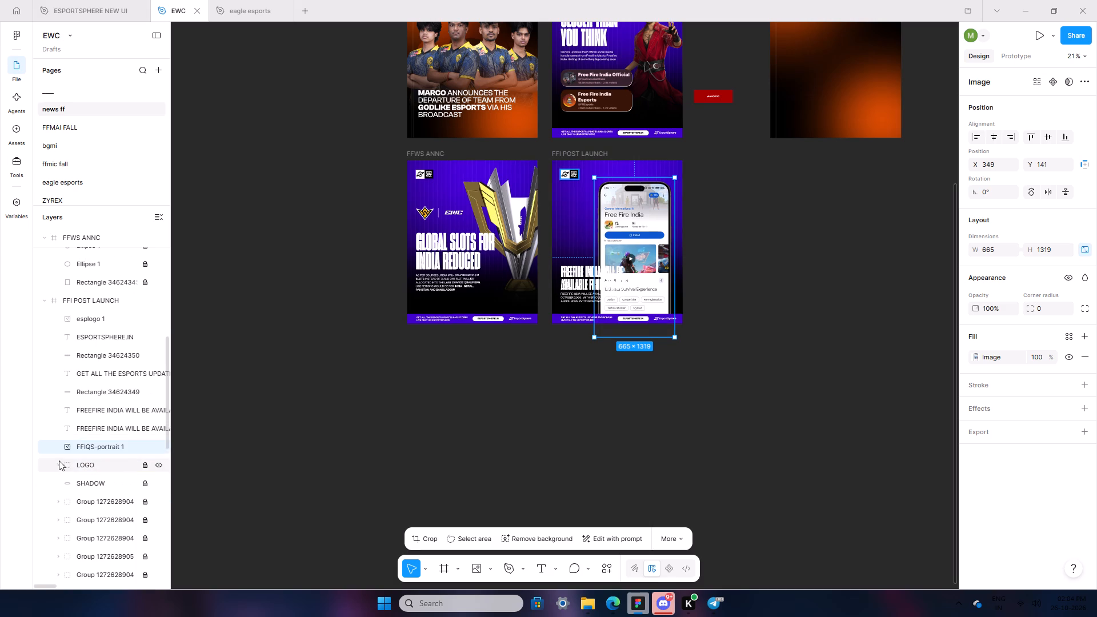
{"action": "left_click", "coordinate": [57, 461]}
{"action": "left_click", "coordinate": [57, 461]}
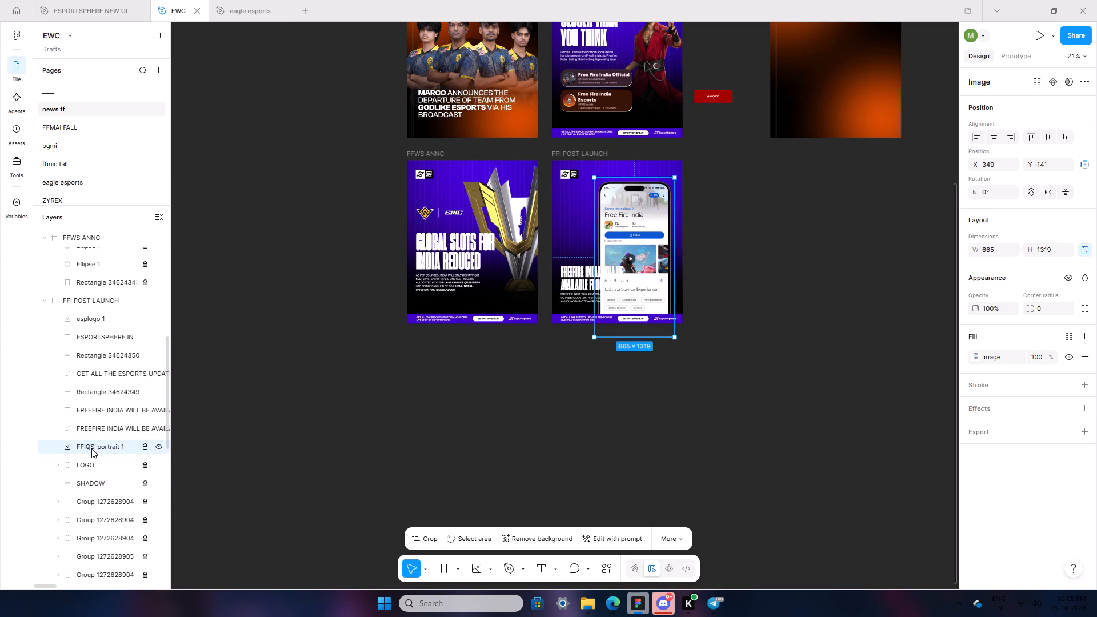
{"action": "left_click_drag", "start_coordinate": [92, 448], "coordinate": [105, 489]}
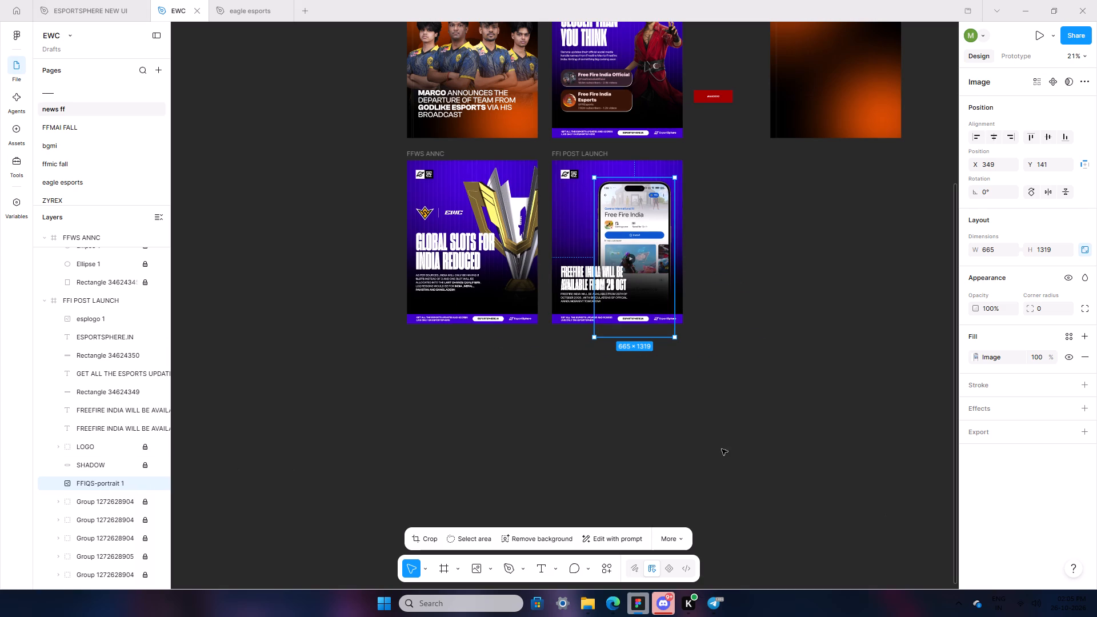
{"action": "left_click", "coordinate": [722, 449]}
Reposition the phone mockup lower in the FFI POST LAUNCH frame, at about X 424, Y 471.
{"action": "scroll", "coordinate": [670, 463], "scroll_direction": "up", "scroll_amount": 2}
{"action": "scroll", "coordinate": [677, 474], "scroll_direction": "up", "scroll_amount": 5, "text": "ctrl"}
{"action": "scroll", "coordinate": [681, 504], "scroll_direction": "up", "scroll_amount": 11}
{"action": "left_click", "coordinate": [600, 343]}
{"action": "left_click_drag", "start_coordinate": [623, 371], "coordinate": [623, 375]}
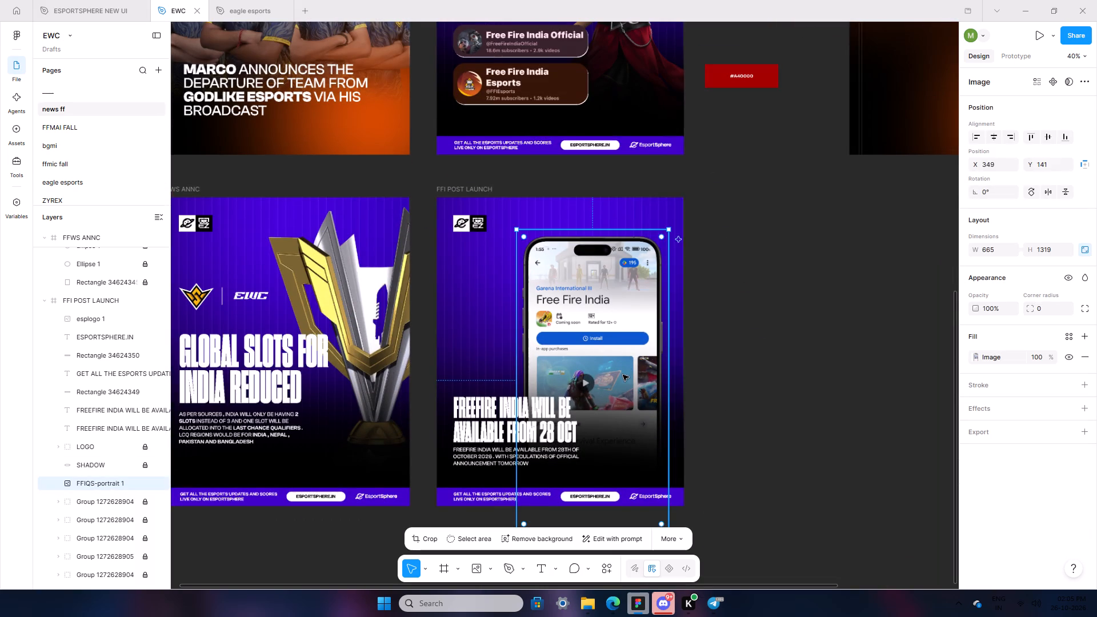
{"action": "left_click_drag", "start_coordinate": [623, 375], "coordinate": [639, 419]}
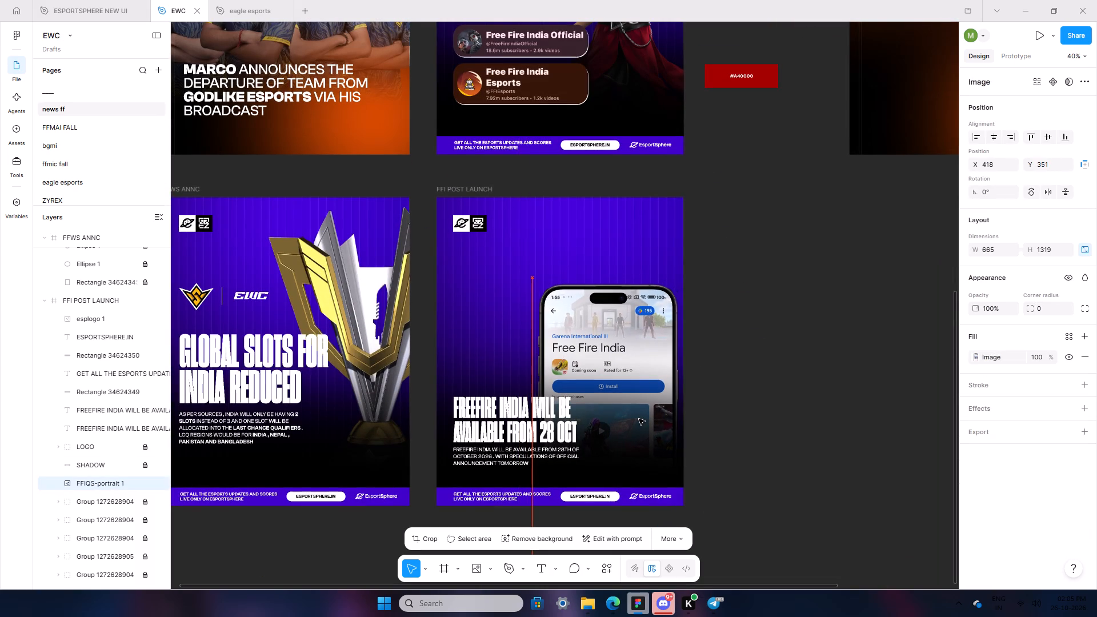
{"action": "left_click_drag", "start_coordinate": [639, 419], "coordinate": [638, 424]}
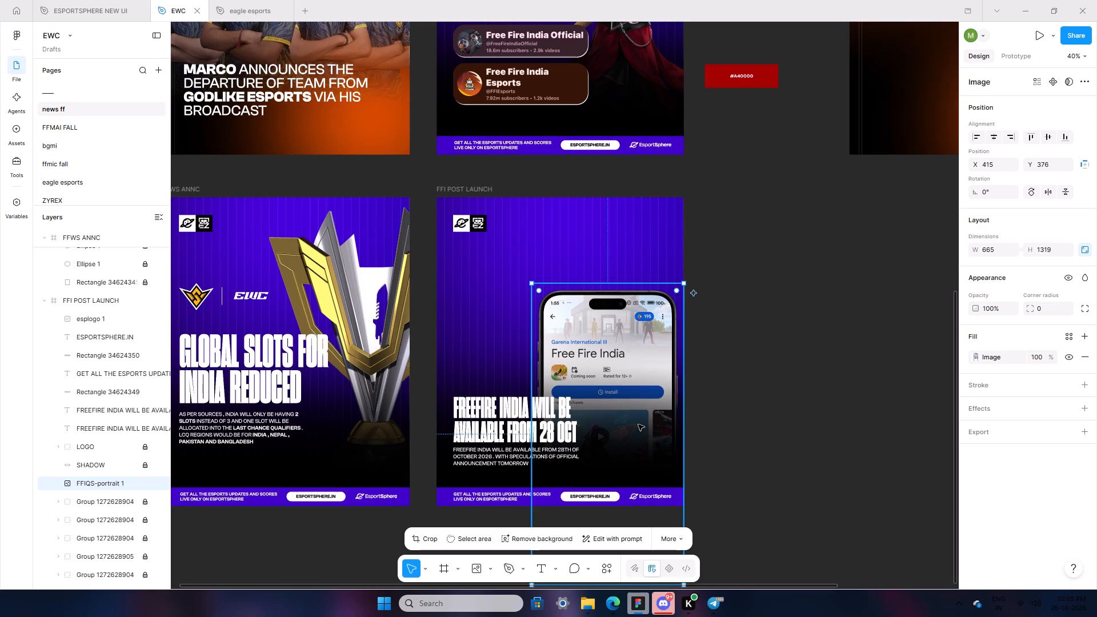
{"action": "left_click_drag", "start_coordinate": [638, 424], "coordinate": [640, 446]}
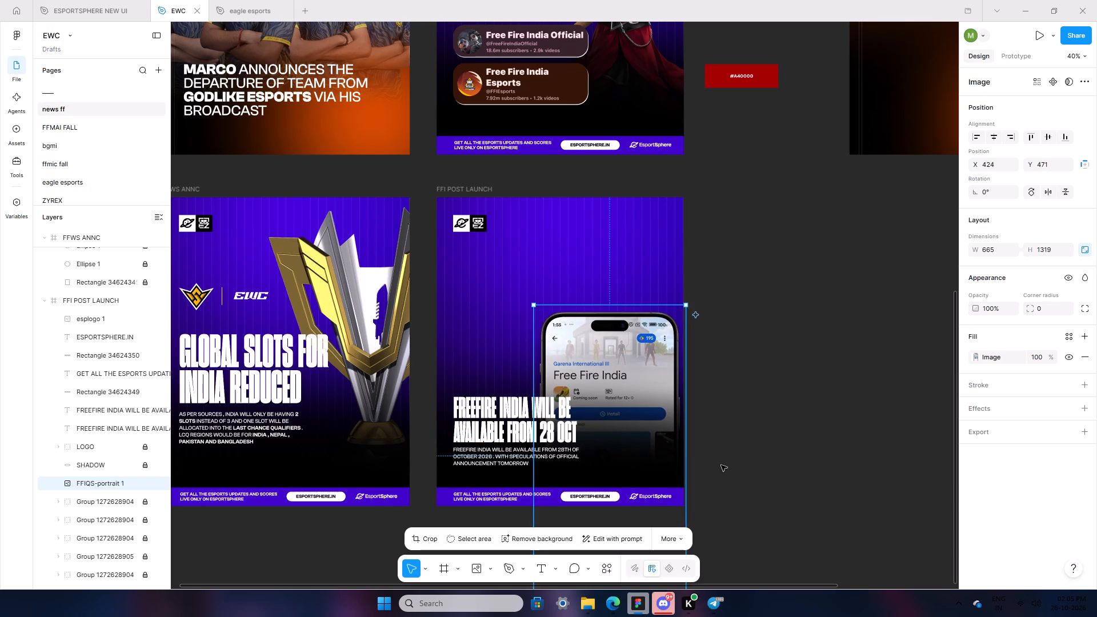
{"action": "left_click", "coordinate": [819, 495]}
Lock the FFIQS-portrait mockup layer in the FFI POST LAUNCH frame.
{"action": "left_click_drag", "start_coordinate": [430, 363], "coordinate": [599, 478]}
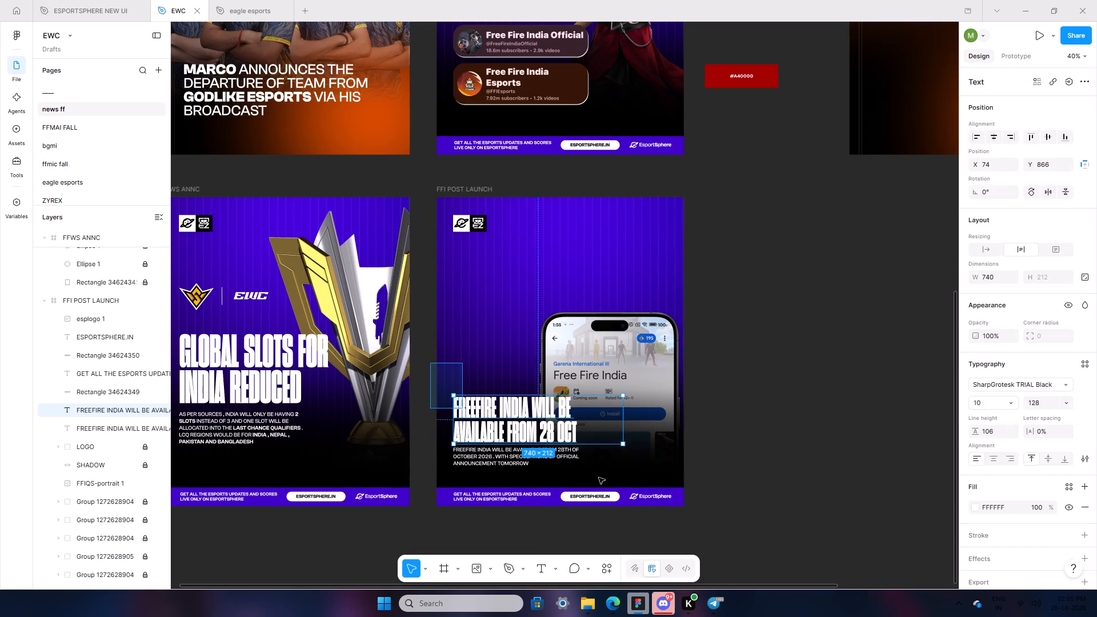
{"action": "left_click_drag", "start_coordinate": [599, 478], "coordinate": [595, 475]}
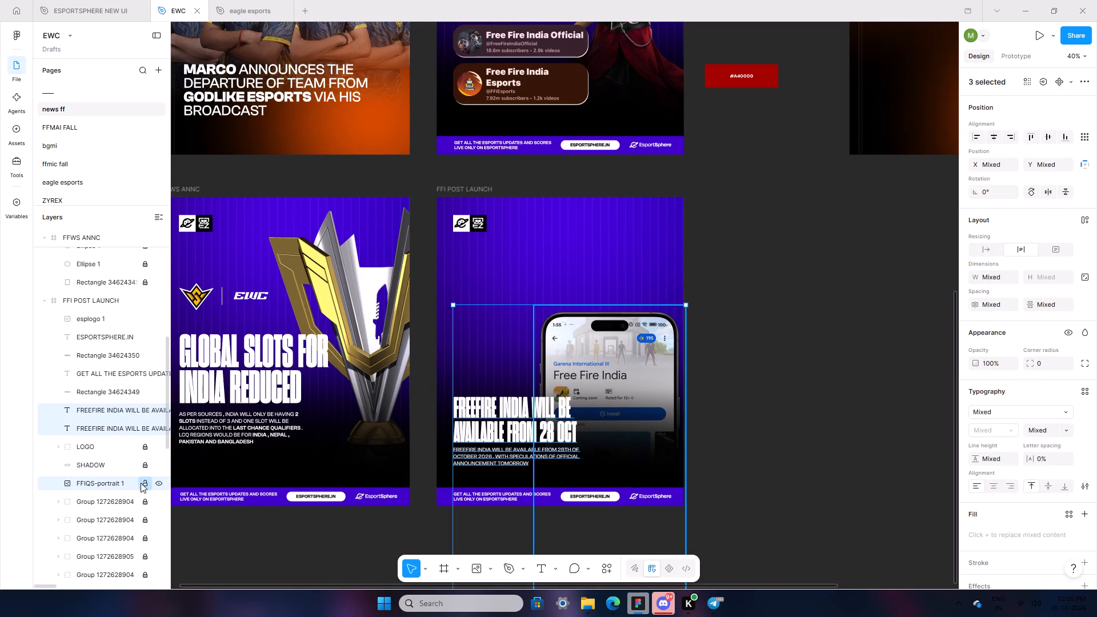
{"action": "left_click", "coordinate": [141, 483]}
{"action": "left_click", "coordinate": [218, 520]}
Move the FREEFIRE INDIA headline and its description text together up to just below the logos in the FFI POST LAUNCH frame.
{"action": "left_click_drag", "start_coordinate": [447, 390], "coordinate": [560, 476]}
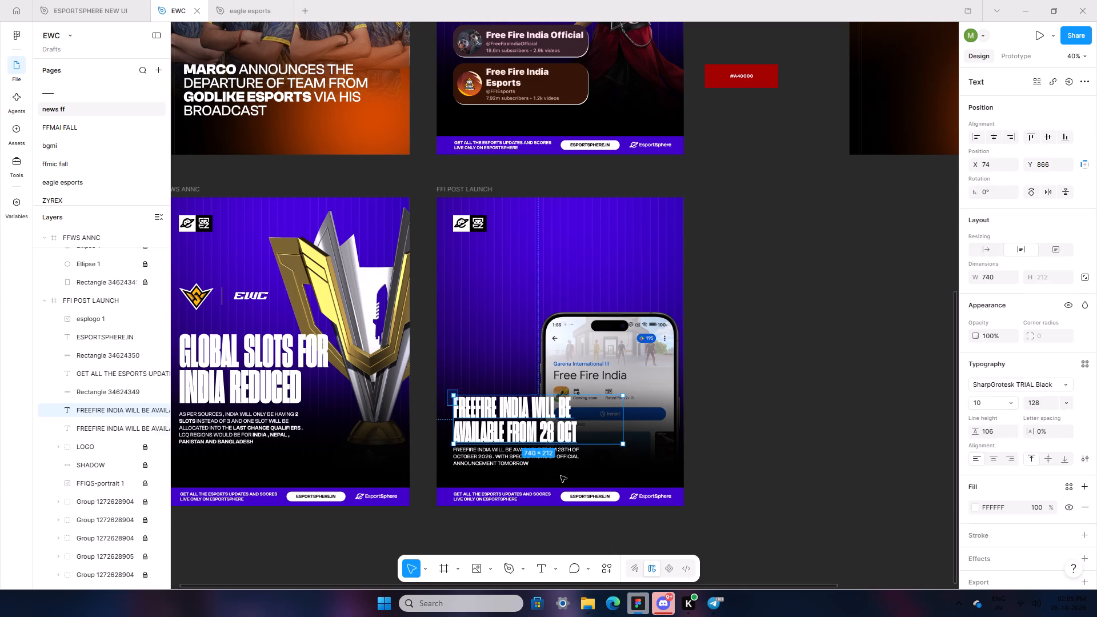
{"action": "left_click_drag", "start_coordinate": [560, 476], "coordinate": [562, 476]}
{"action": "key", "text": "Up"}
{"action": "key", "text": "Up"}
{"action": "key", "text": "Up"}
{"action": "key", "text": "Up"}
{"action": "key", "text": "Up"}
{"action": "key", "text": "Up"}
{"action": "key", "text": "Up"}
{"action": "key", "text": "Up"}
{"action": "key", "text": "Up"}
{"action": "key", "text": "Up"}
{"action": "key", "text": "Up"}
{"action": "key", "text": "Up"}
{"action": "key", "text": "Up"}
{"action": "key", "text": "Up"}
{"action": "key", "text": "Up"}
{"action": "key", "text": "Up"}
{"action": "key", "text": "Up"}
{"action": "key", "text": "Up"}
{"action": "key", "text": "Up"}
{"action": "key", "text": "Up"}
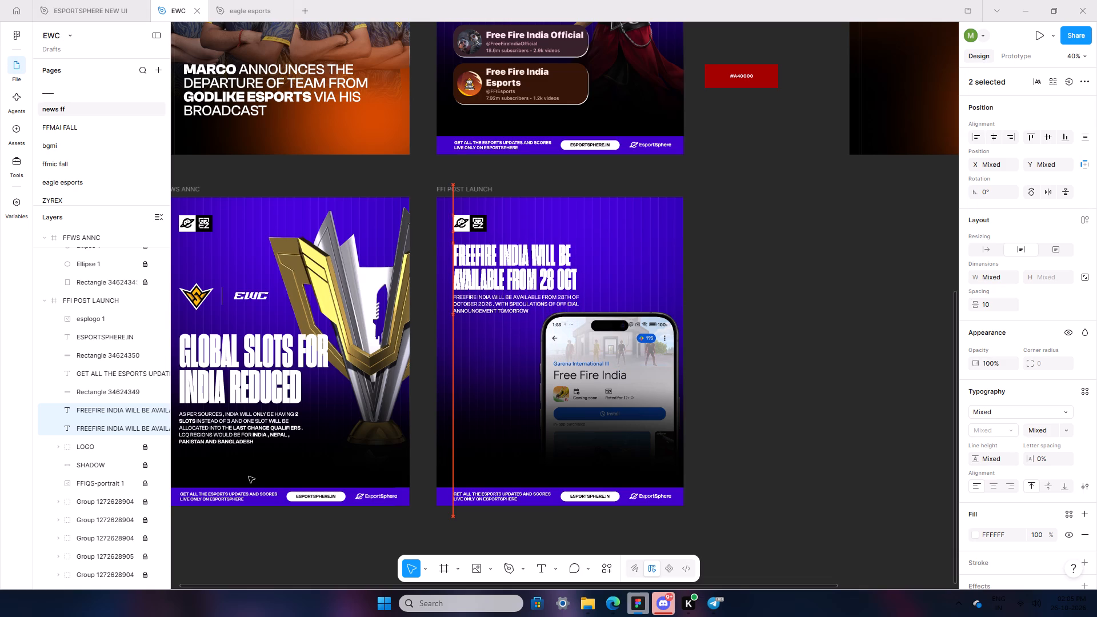
{"action": "key", "text": "Up"}
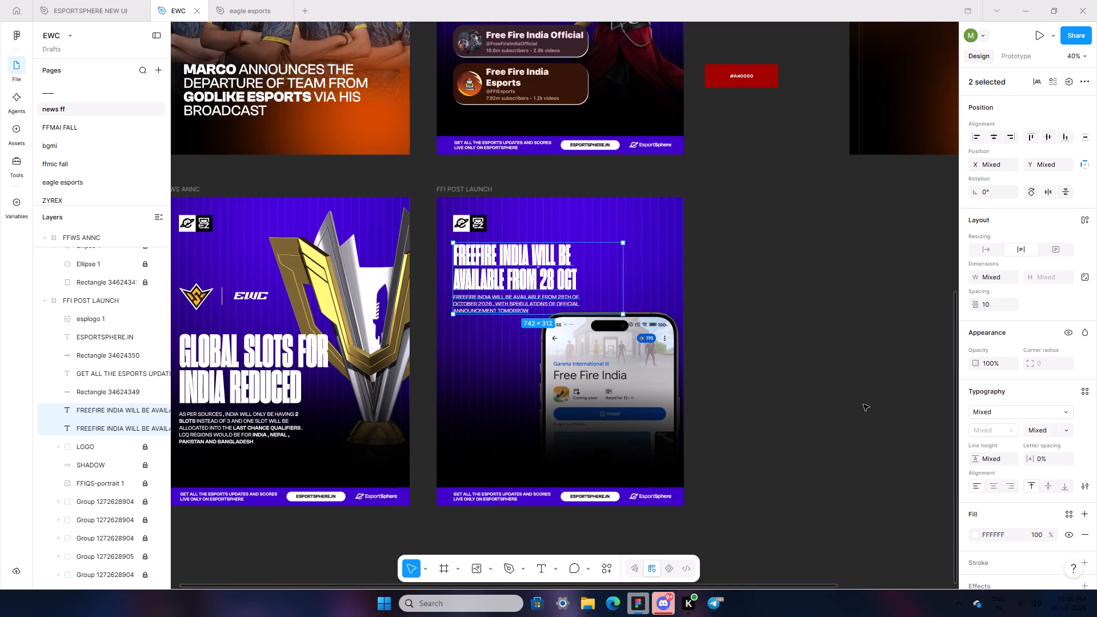
Unlock the FFIQS-portrait phone mockup in the FFI POST LAUNCH frame, scale it down slightly and nudge it up.
{"action": "left_click", "coordinate": [841, 402]}
{"action": "scroll", "coordinate": [727, 502], "scroll_direction": "up", "scroll_amount": 1}
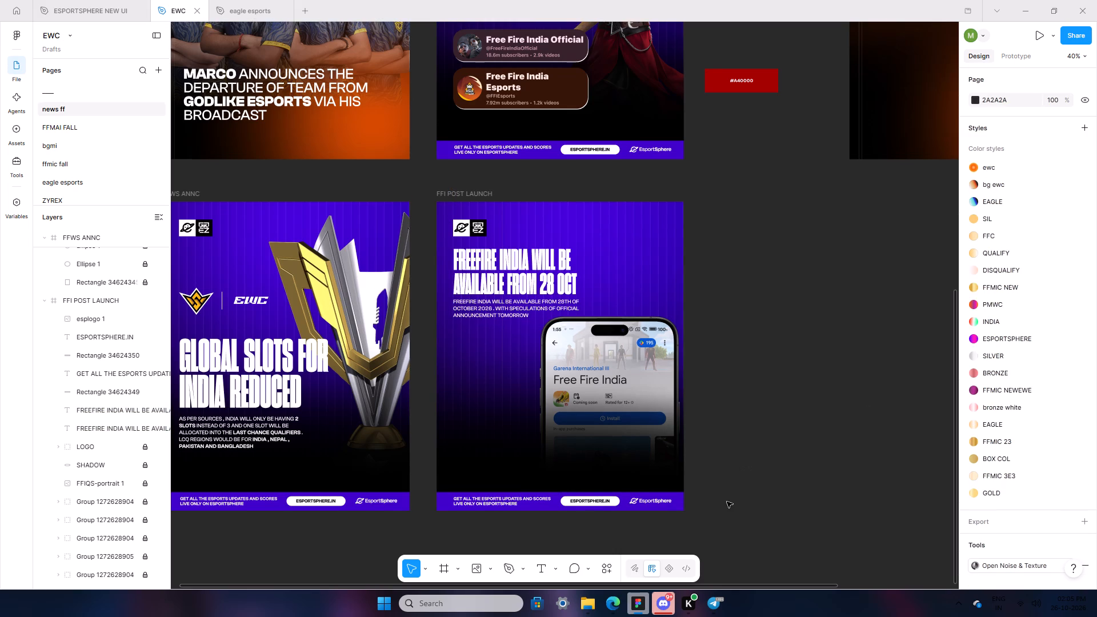
{"action": "scroll", "coordinate": [727, 502], "scroll_direction": "up", "scroll_amount": 6, "text": "ctrl"}
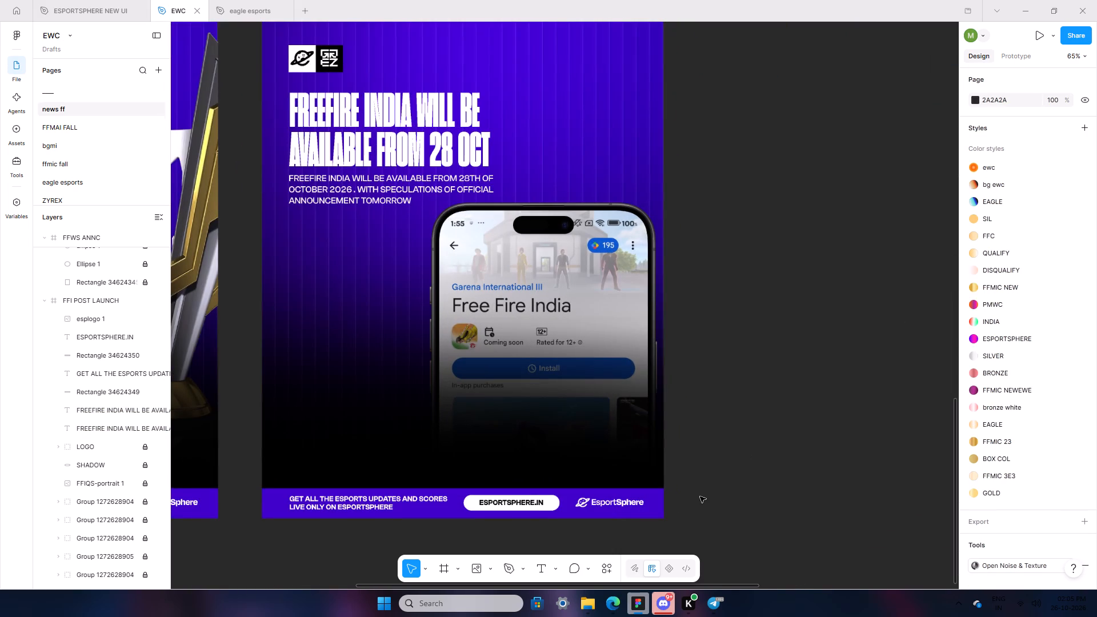
{"action": "scroll", "coordinate": [700, 496], "scroll_direction": "up", "scroll_amount": 1}
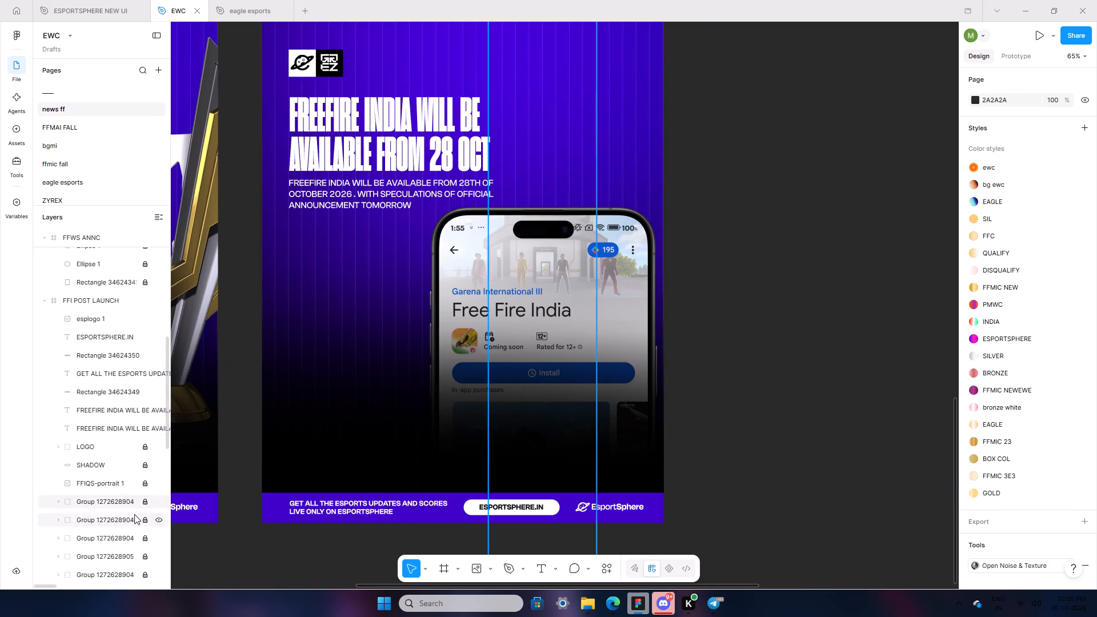
{"action": "left_click", "coordinate": [149, 484]}
{"action": "left_click", "coordinate": [583, 294]}
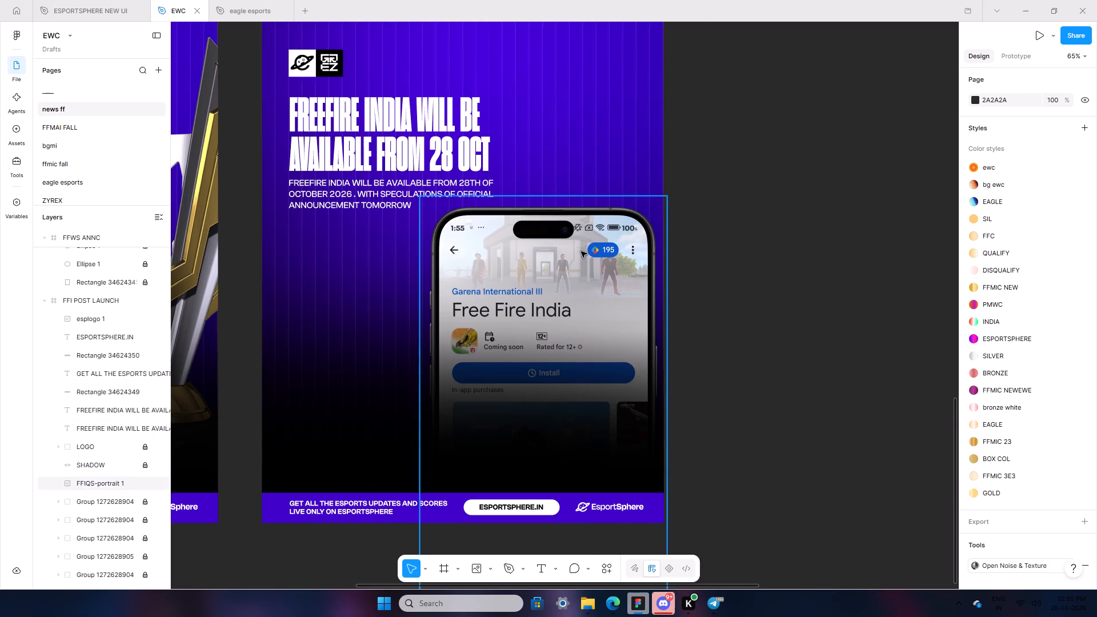
{"action": "left_click_drag", "start_coordinate": [594, 194], "coordinate": [595, 207]}
{"action": "left_click_drag", "start_coordinate": [584, 334], "coordinate": [586, 325]}
{"action": "left_click", "coordinate": [776, 399]}
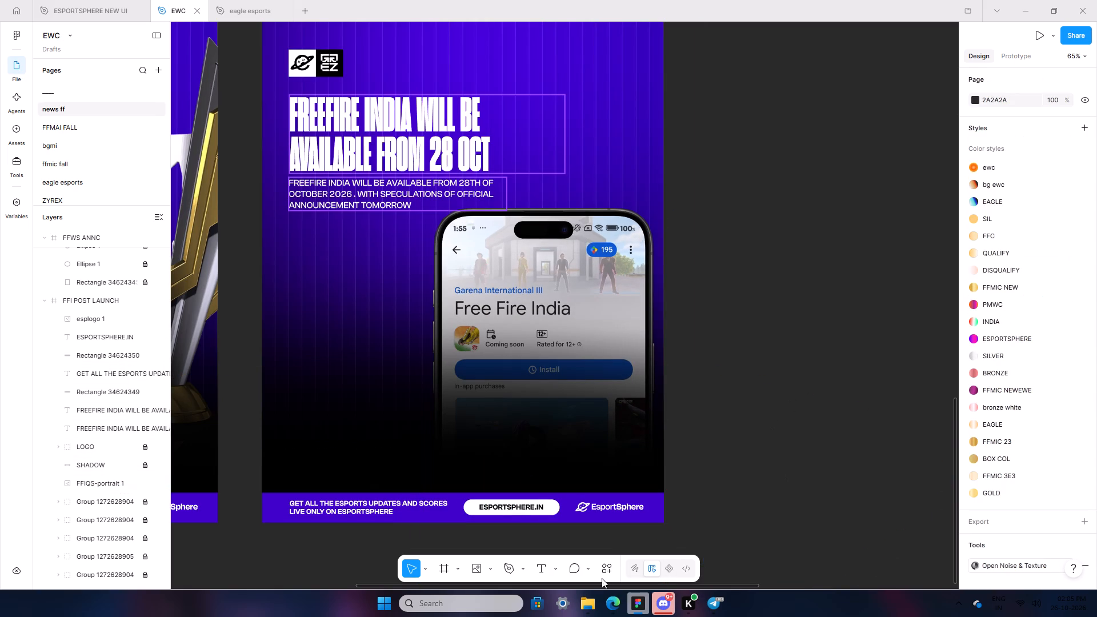
Switch to Edge, search for "ff charcaters png" and copy the Orion Freefire render image from DeviantArt.
{"action": "left_click", "coordinate": [617, 608]}
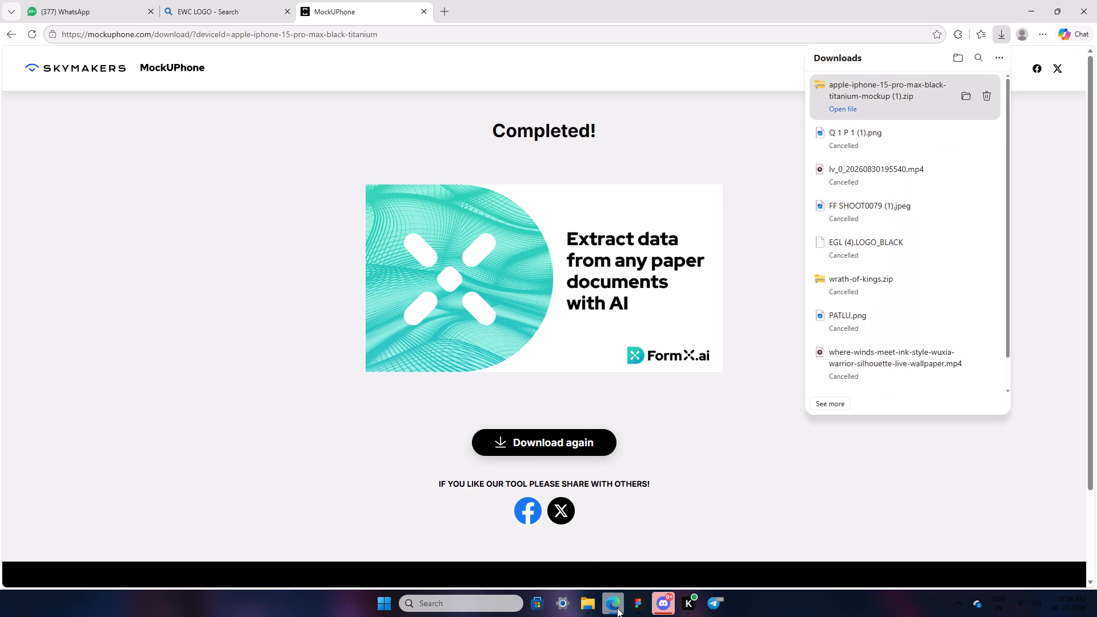
{"action": "left_click", "coordinate": [258, 35]}
{"action": "type", "text": "FF CHA"}
{"action": "left_click", "coordinate": [121, 77]}
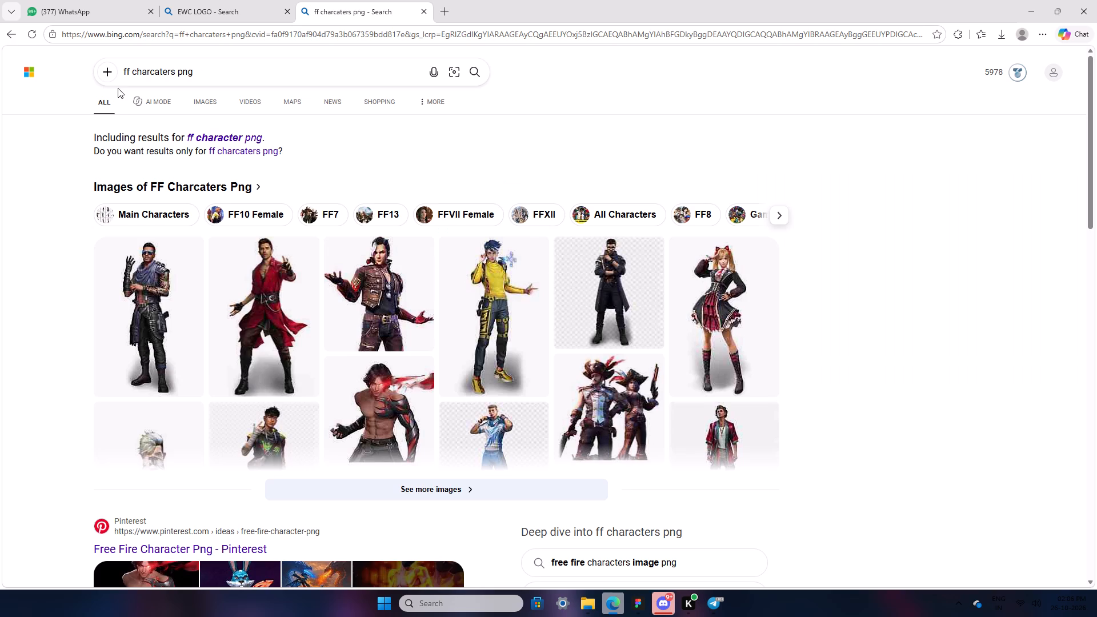
{"action": "left_click", "coordinate": [383, 427]}
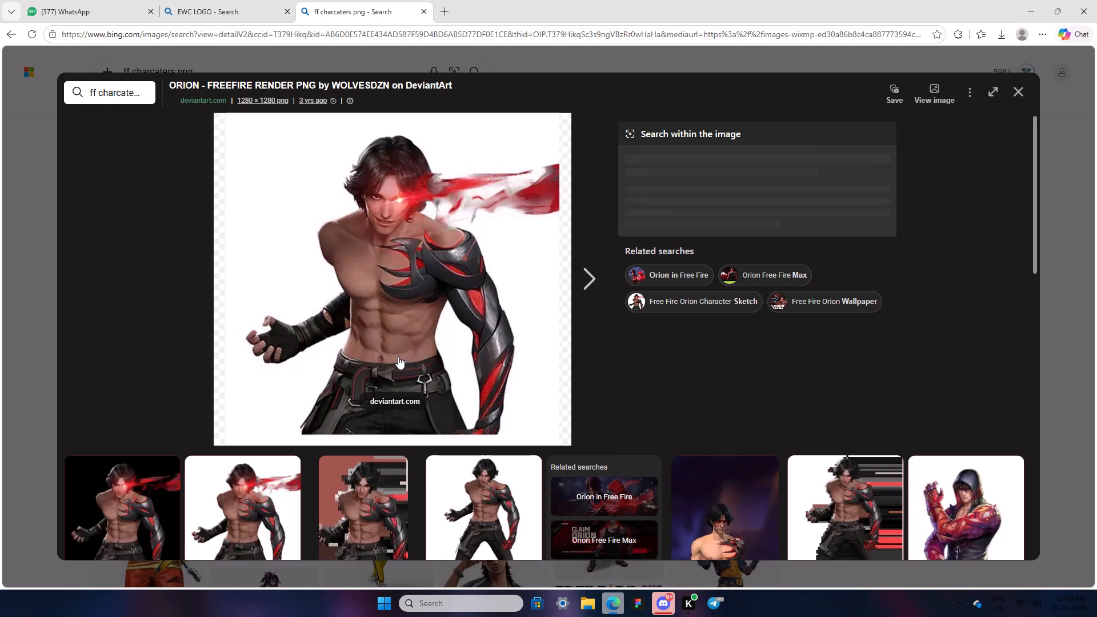
{"action": "right_click", "coordinate": [399, 297]}
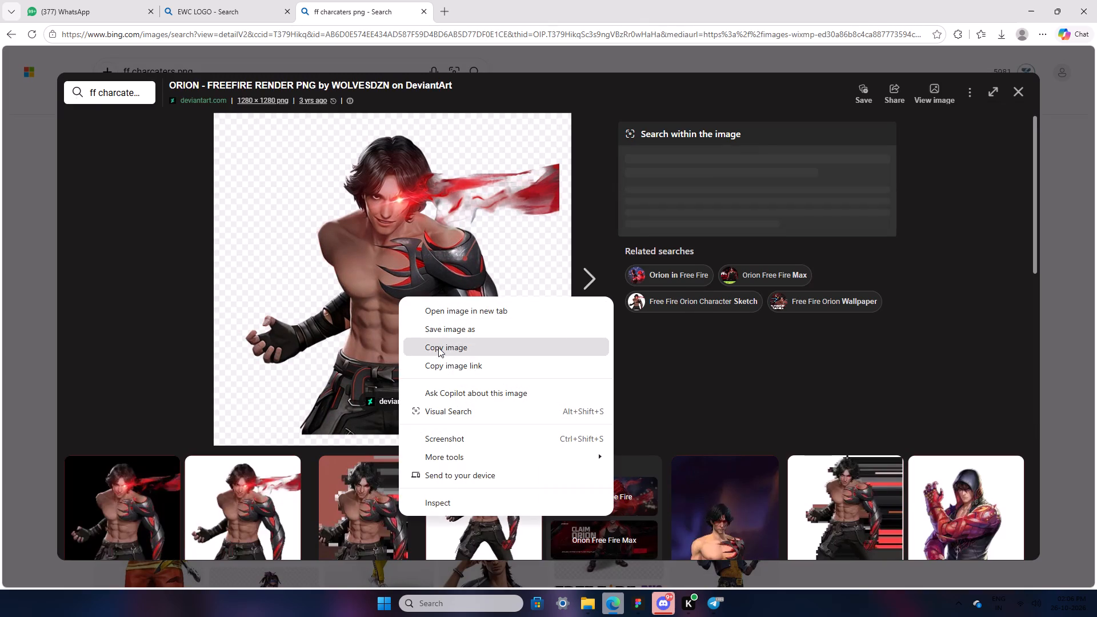
{"action": "left_click", "coordinate": [437, 346]}
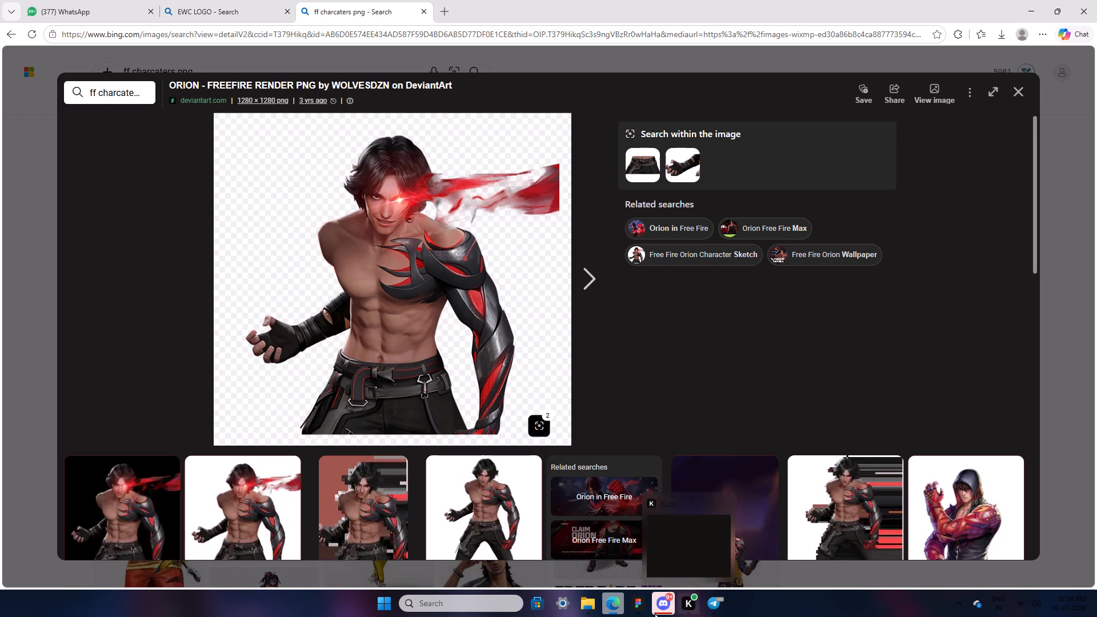
Paste the Orion character into the Figma file and place it in the FFI POST LAUNCH frame at about X -310, Y 459.
{"action": "left_click", "coordinate": [636, 606]}
{"action": "right_click", "coordinate": [736, 291]}
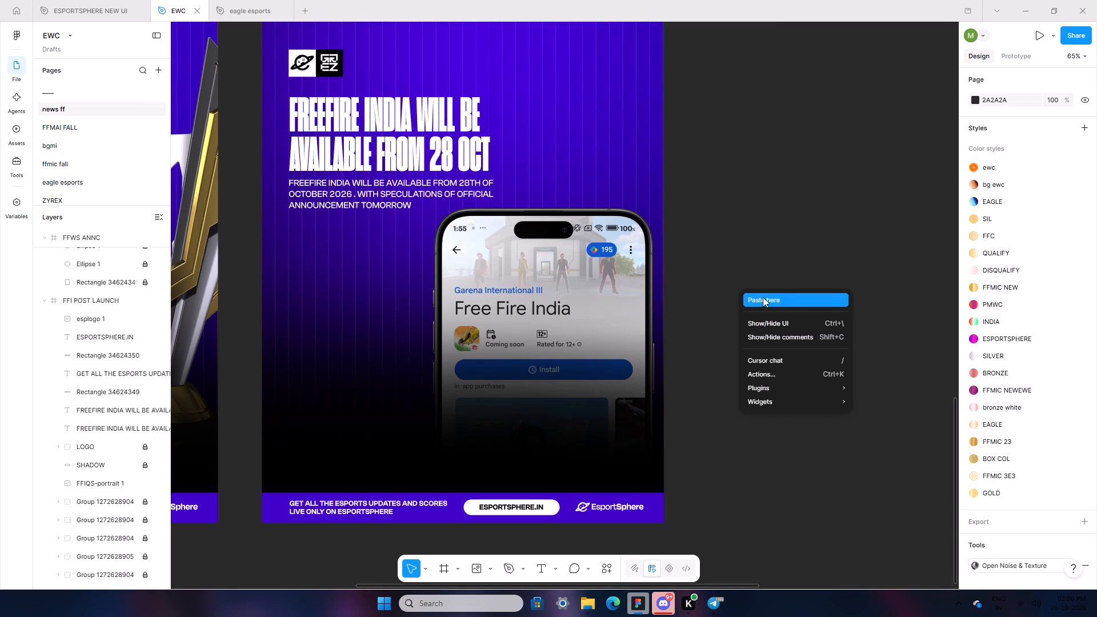
{"action": "left_click", "coordinate": [762, 295]}
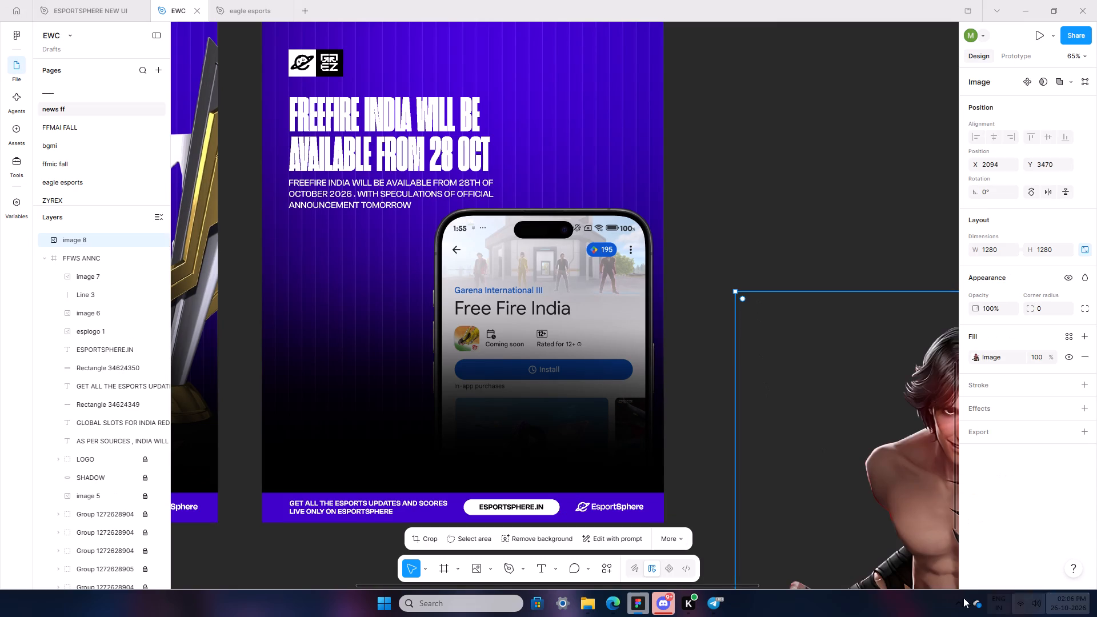
{"action": "left_click_drag", "start_coordinate": [851, 482], "coordinate": [262, 382]}
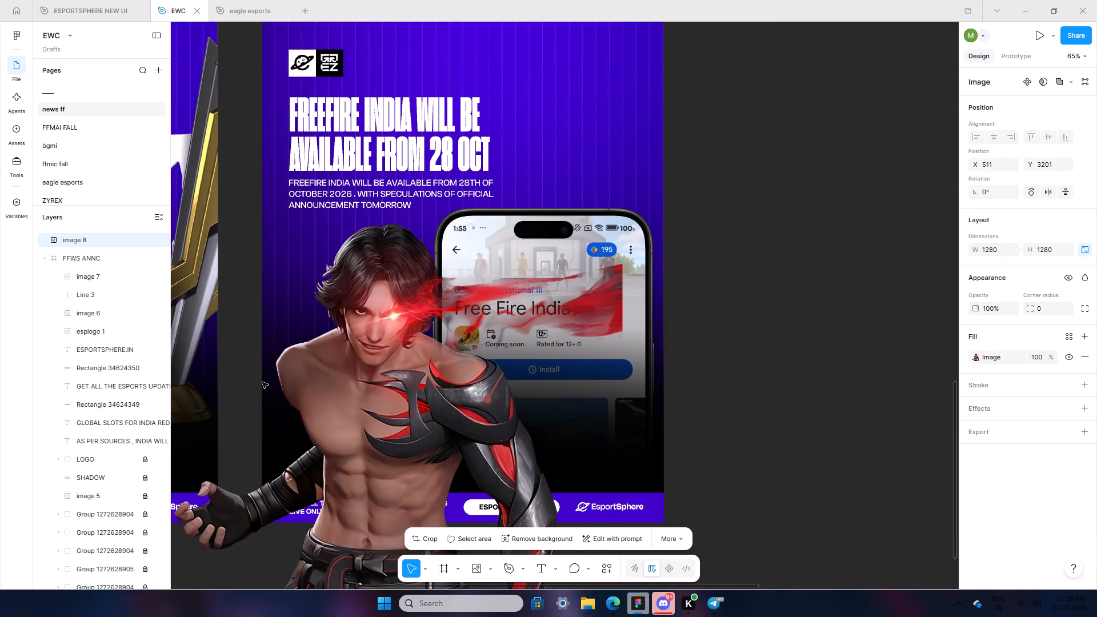
{"action": "left_click_drag", "start_coordinate": [262, 382], "coordinate": [264, 382]}
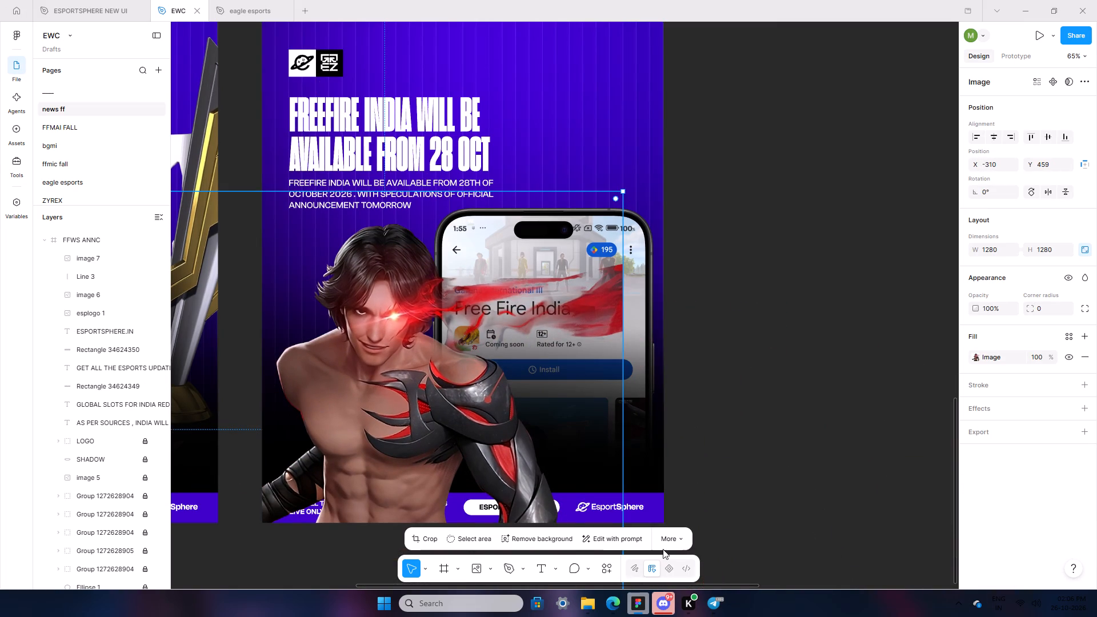
Move the character's image 8 layer directly below FFIQS-portrait 1 in the FFI POST LAUNCH frame.
{"action": "scroll", "coordinate": [98, 418], "scroll_direction": "up", "scroll_amount": 5}
{"action": "scroll", "coordinate": [103, 426], "scroll_direction": "down", "scroll_amount": 3}
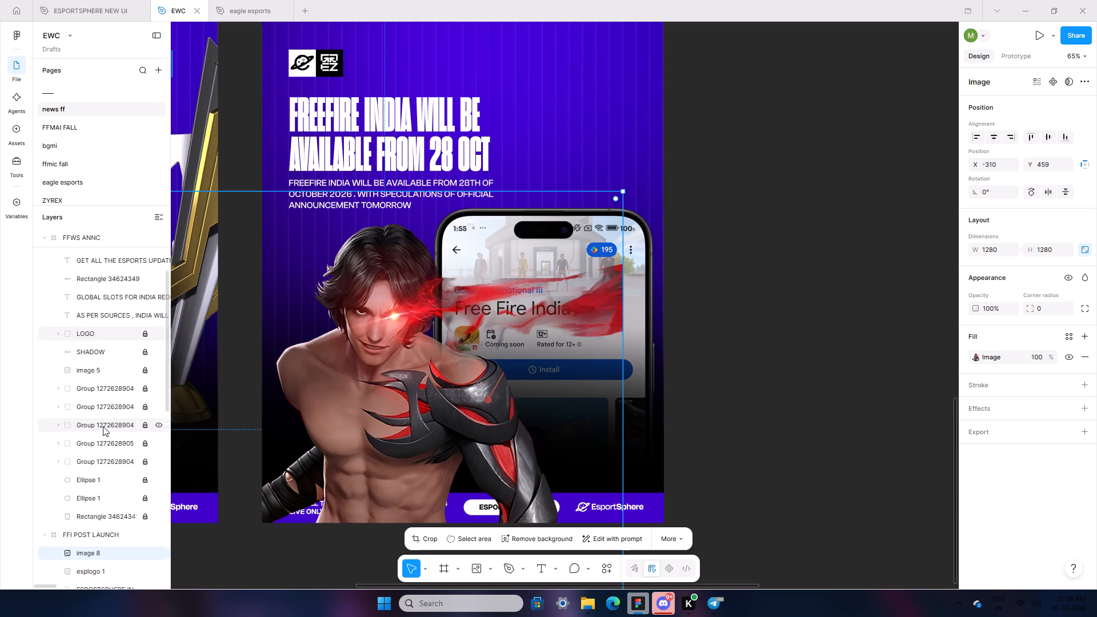
{"action": "left_click_drag", "start_coordinate": [114, 487], "coordinate": [118, 563]}
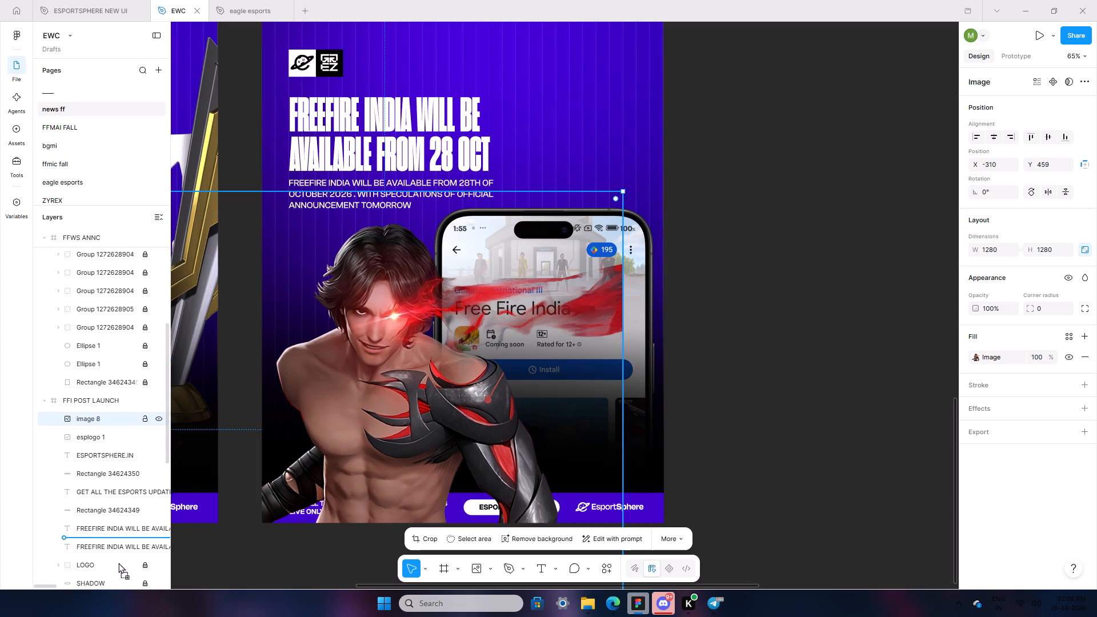
{"action": "left_click_drag", "start_coordinate": [118, 563], "coordinate": [104, 480]}
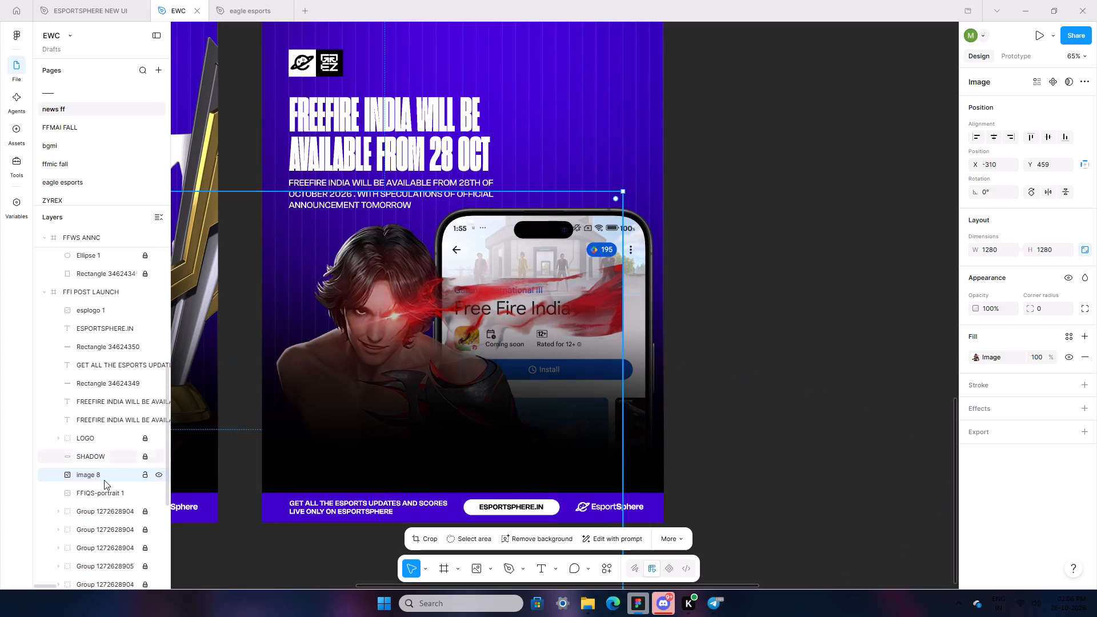
{"action": "left_click_drag", "start_coordinate": [101, 481], "coordinate": [105, 502]}
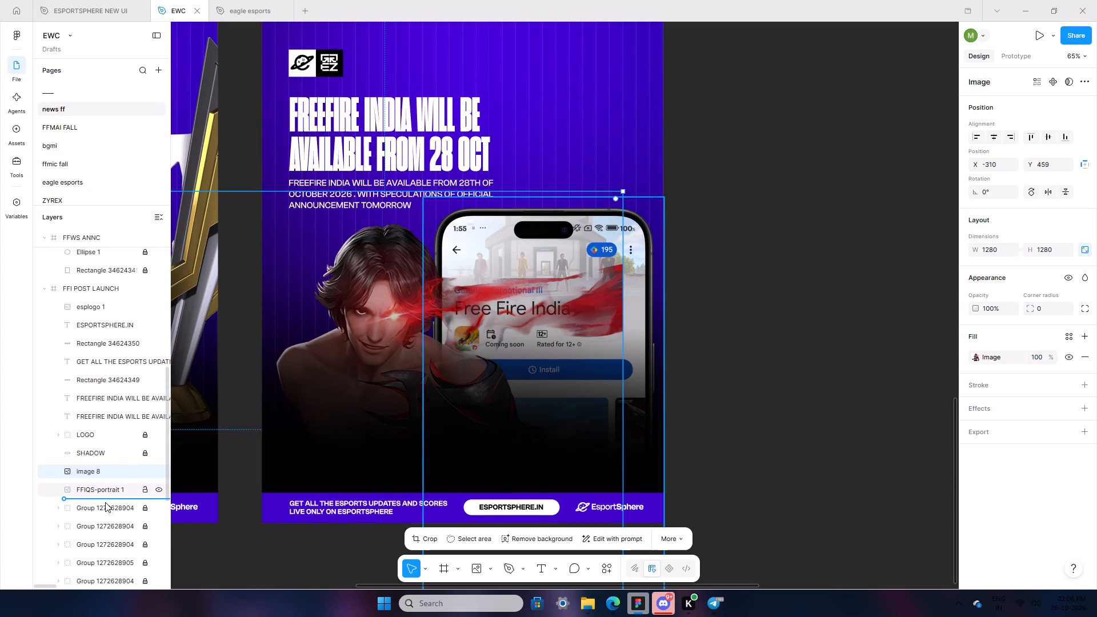
Boost the resolution of the Orion character image.
{"action": "left_click", "coordinate": [658, 543]}
{"action": "left_click", "coordinate": [681, 484]}
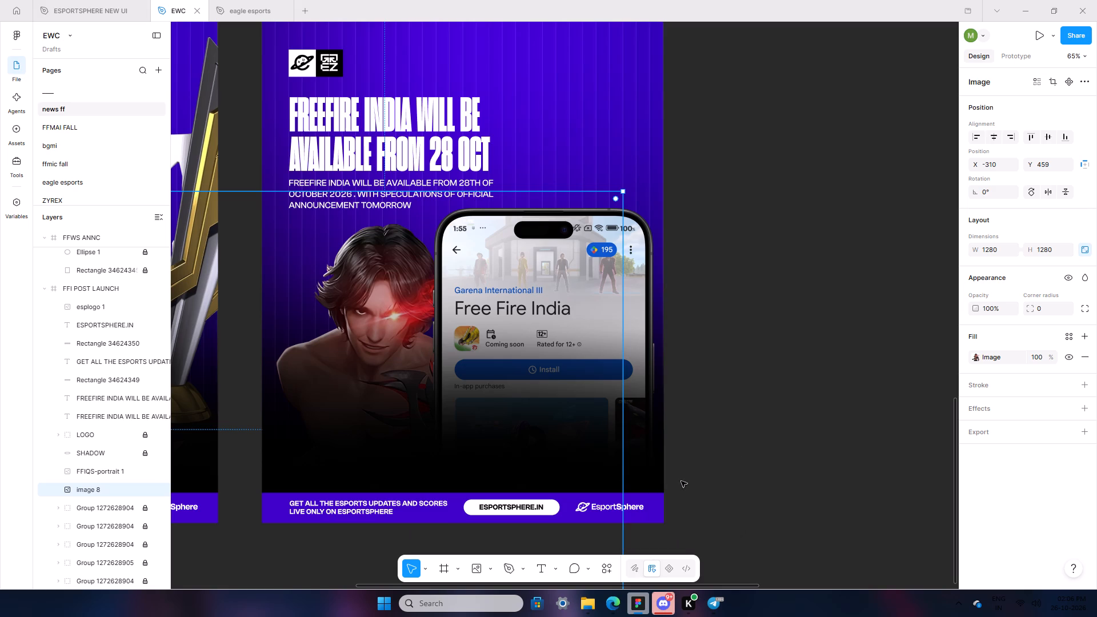
{"action": "left_click", "coordinate": [739, 420]}
{"action": "scroll", "coordinate": [739, 419], "scroll_direction": "down", "scroll_amount": 4}
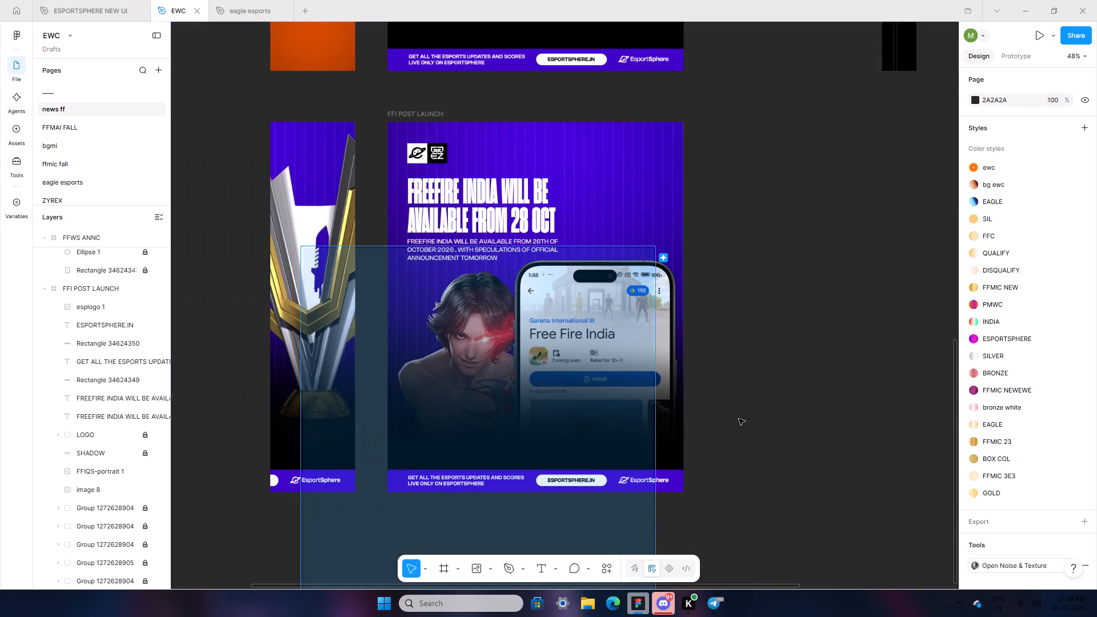
Switch to Edge, search for "FREEFIRE INDIA LOGO" and copy the Free Fire India logo image with the black background.
{"action": "left_click", "coordinate": [618, 593]}
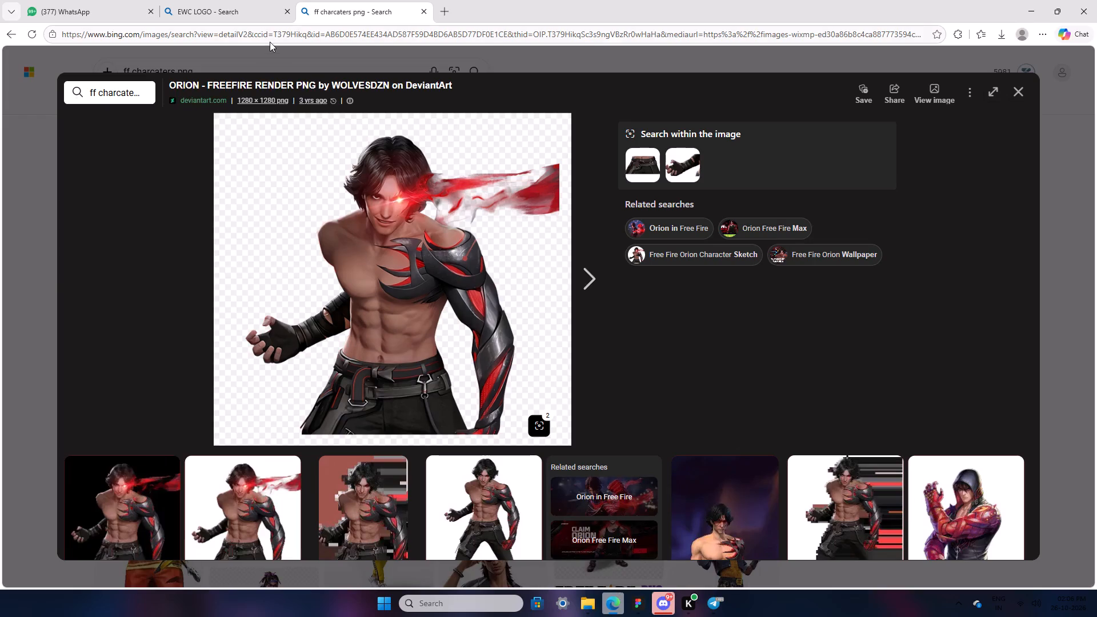
{"action": "left_click", "coordinate": [270, 37]}
{"action": "type", "text": "FEER"}
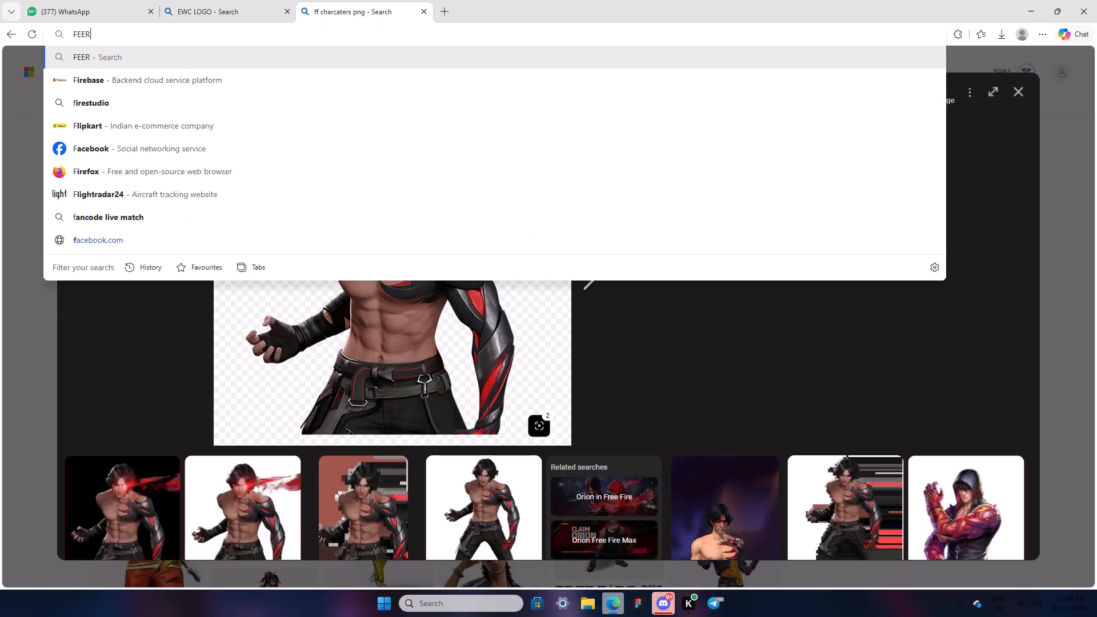
{"action": "key", "text": "BackSpace"}
{"action": "key", "text": "BackSpace"}
{"action": "key", "text": "BackSpace"}
{"action": "key", "text": "e"}
{"action": "key", "text": "BackSpace"}
{"action": "type", "text": "REEFIRE INDIA LOGO"}
{"action": "key", "text": "Return"}
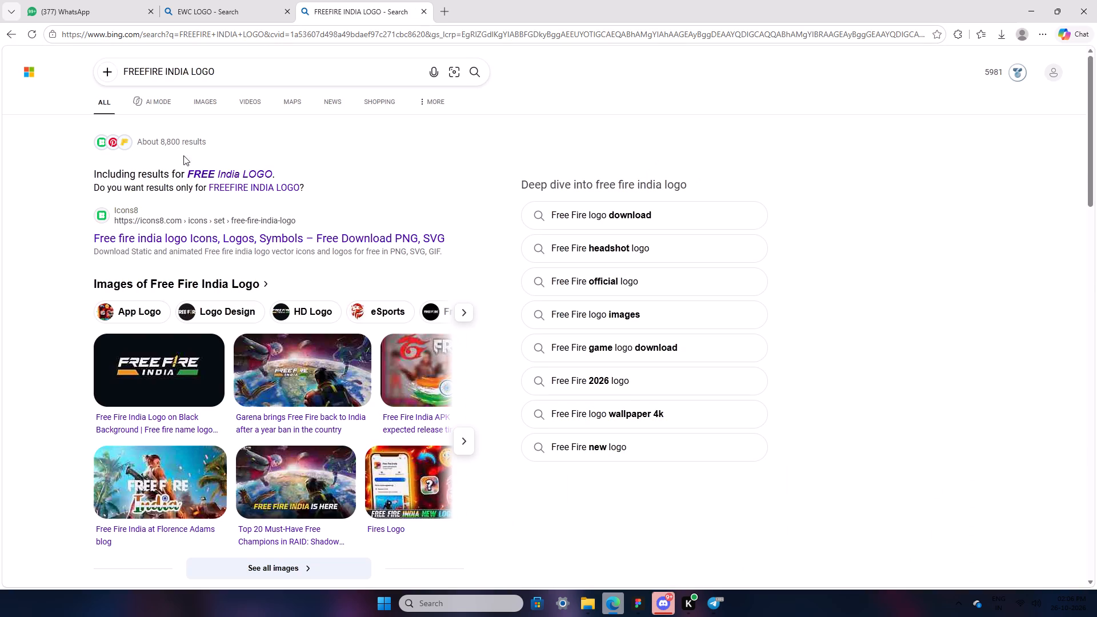
{"action": "left_click", "coordinate": [176, 384]}
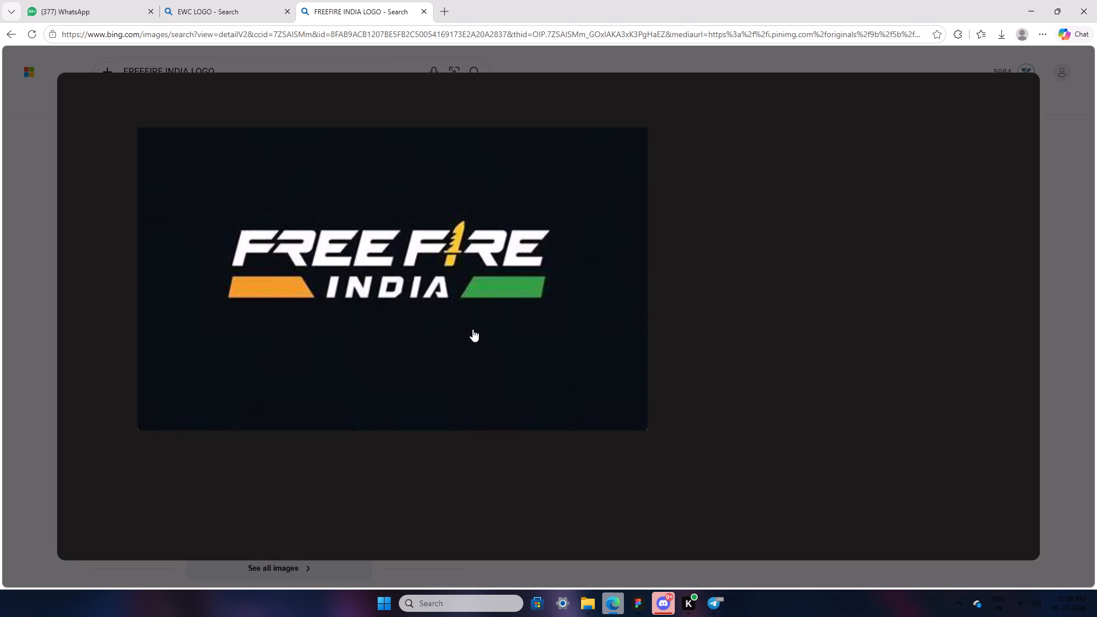
{"action": "right_click", "coordinate": [473, 329]}
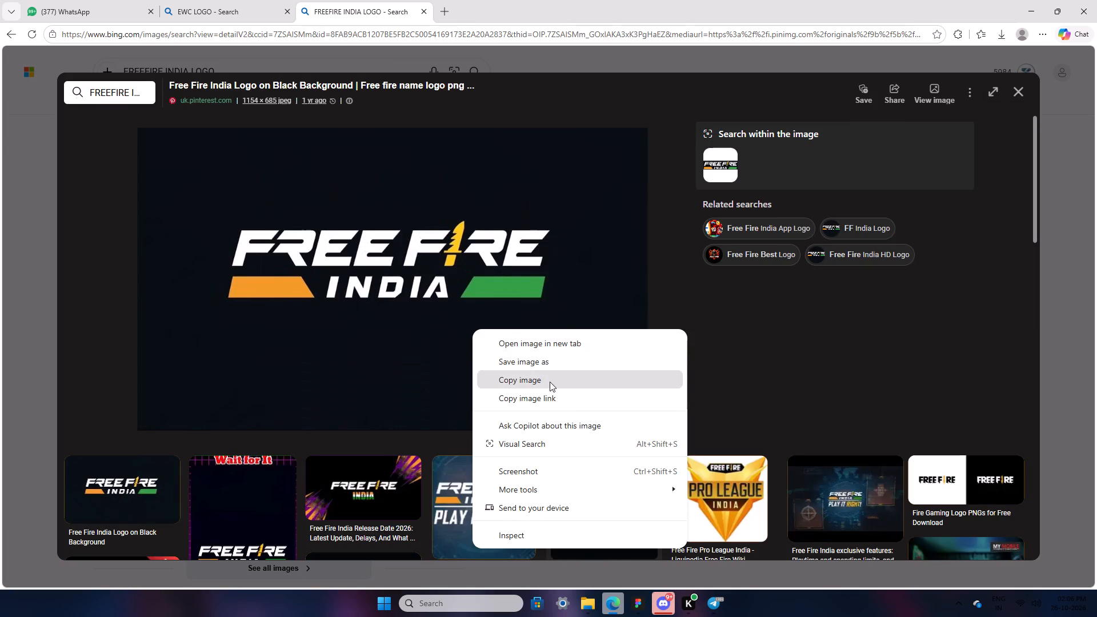
{"action": "left_click", "coordinate": [550, 382]}
Return to Figma and paste the Free Fire India logo image.
{"action": "left_click", "coordinate": [634, 599]}
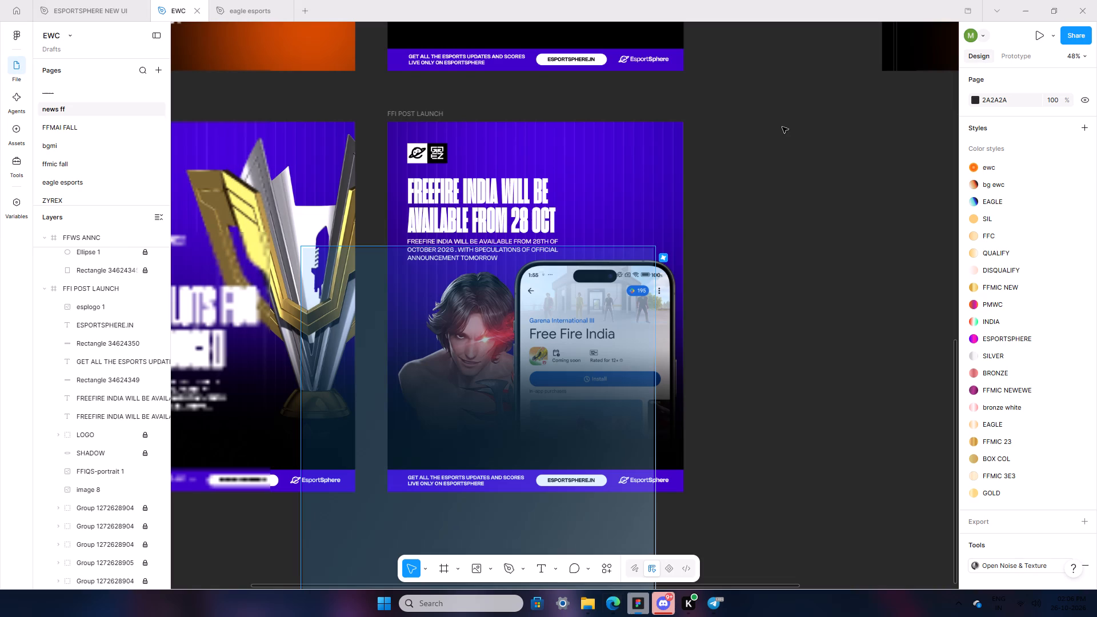
{"action": "right_click", "coordinate": [738, 190]}
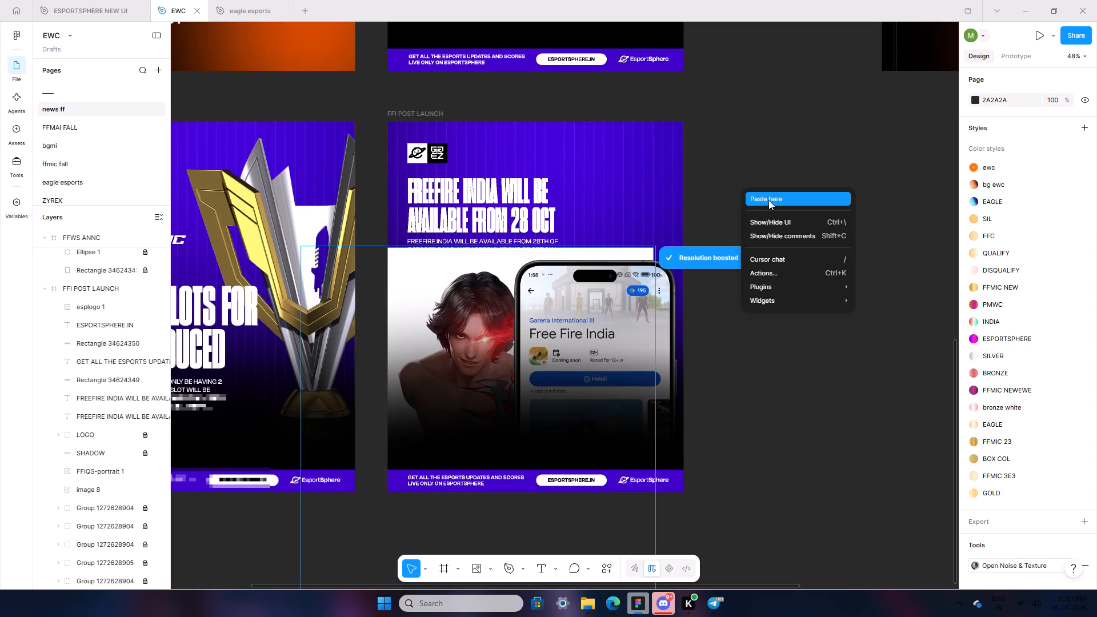
{"action": "left_click", "coordinate": [768, 200]}
Remove the background from the resolution-boosted Orion character image.
{"action": "left_click", "coordinate": [416, 359]}
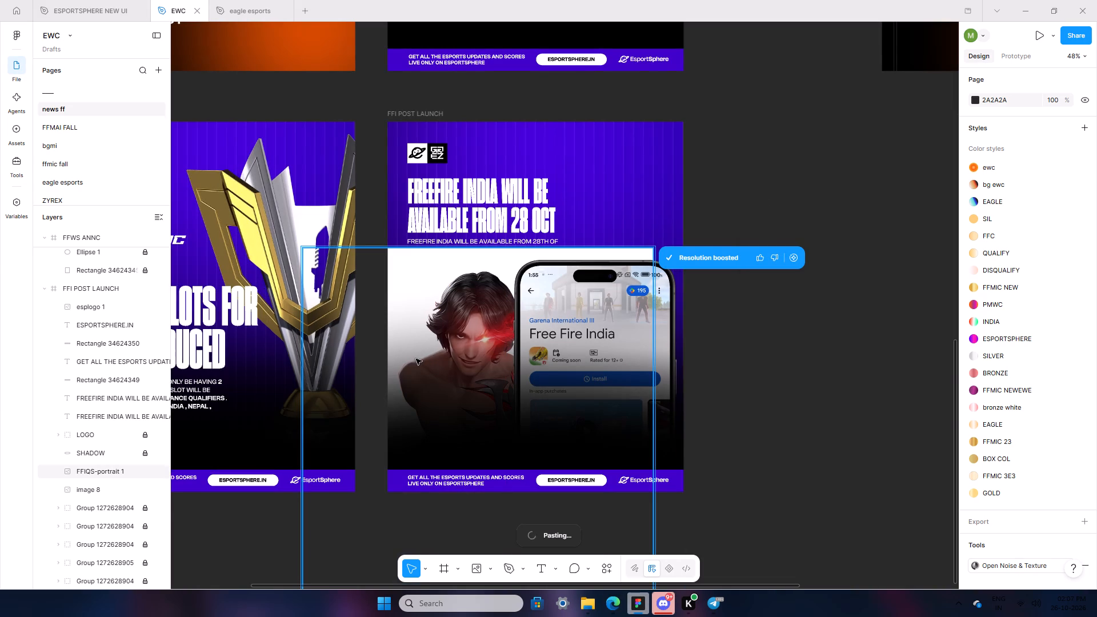
{"action": "left_click", "coordinate": [533, 532]}
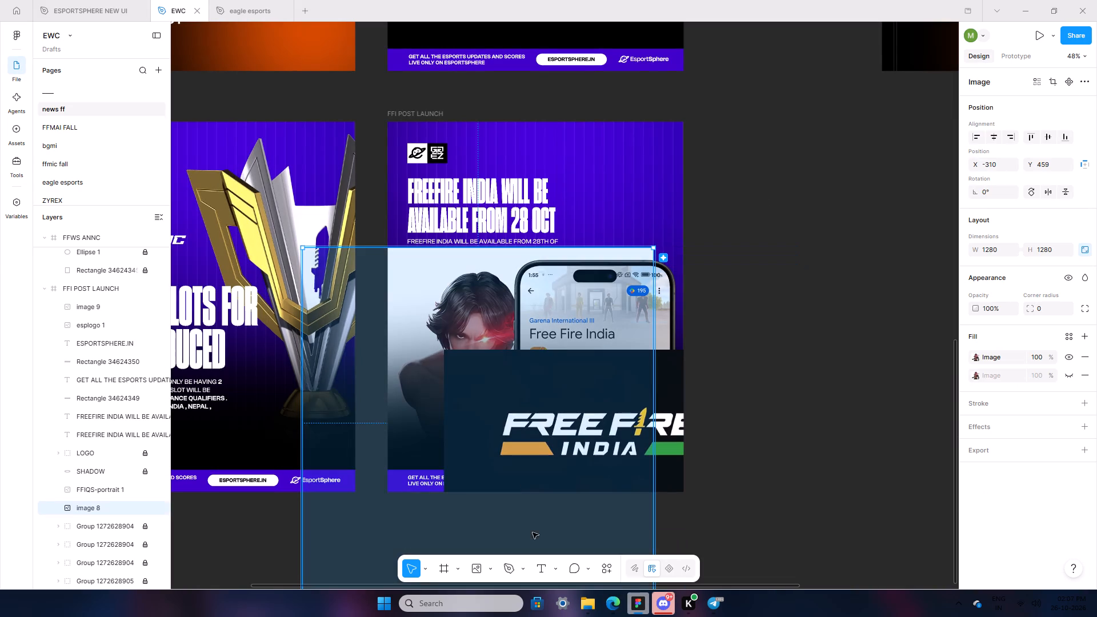
Move the Free Fire India logo image onto empty canvas beside the FFI POST LAUNCH frame and remove its background.
{"action": "left_click", "coordinate": [677, 407]}
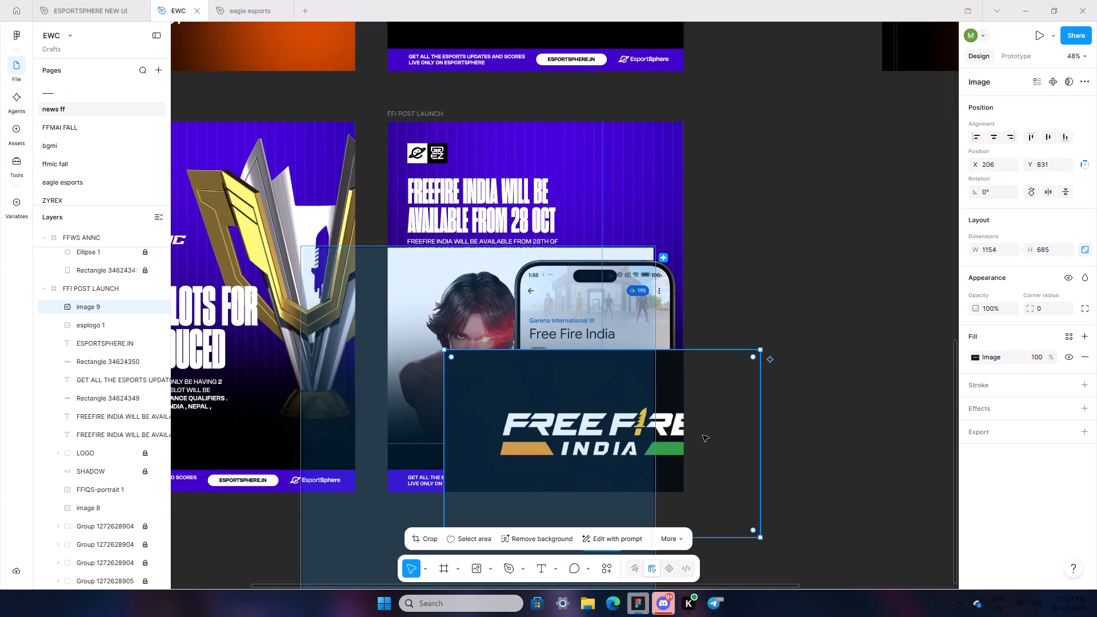
{"action": "left_click_drag", "start_coordinate": [682, 418], "coordinate": [952, 355]}
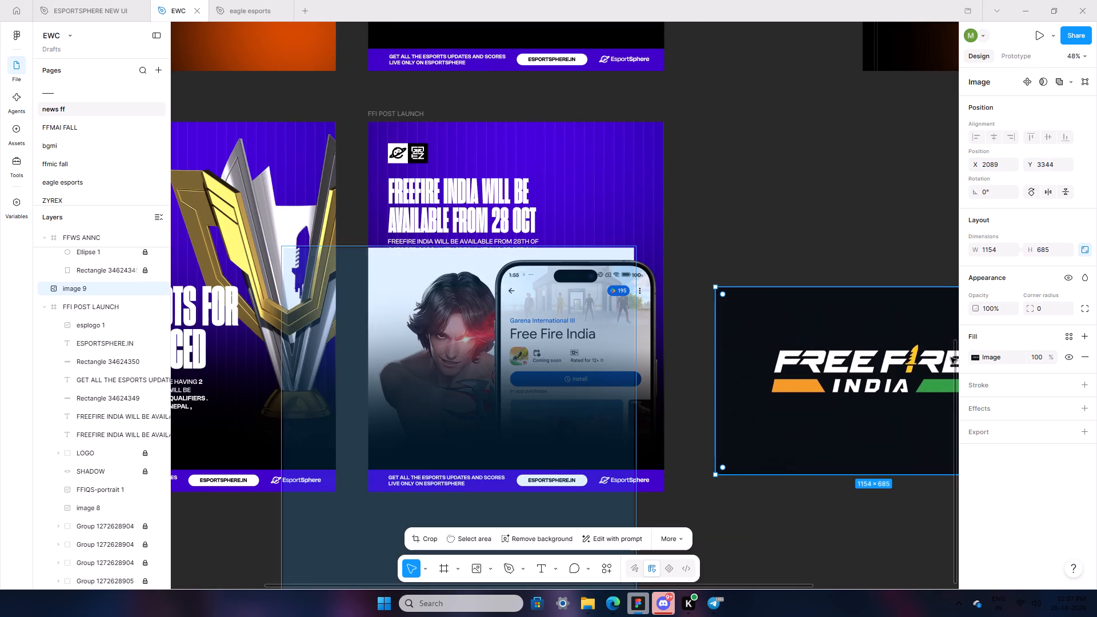
{"action": "left_click", "coordinate": [562, 536]}
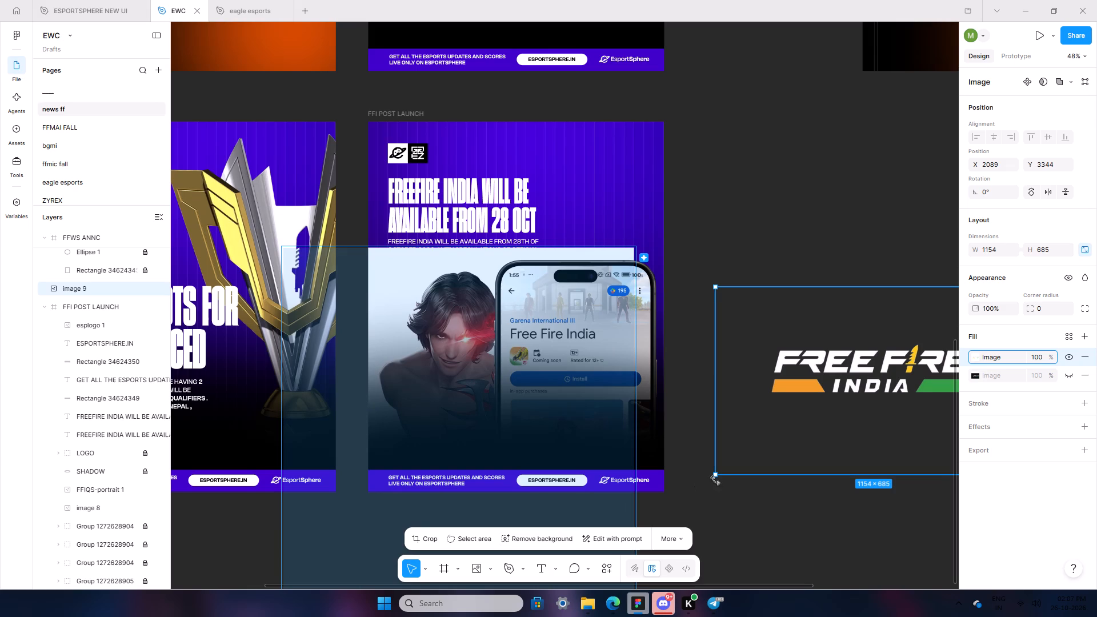
Scale the Free Fire India logo to about 262 × 156 and place it in the frame's top-right corner at about X 798, Y 41.
{"action": "left_click_drag", "start_coordinate": [772, 475], "coordinate": [834, 336]}
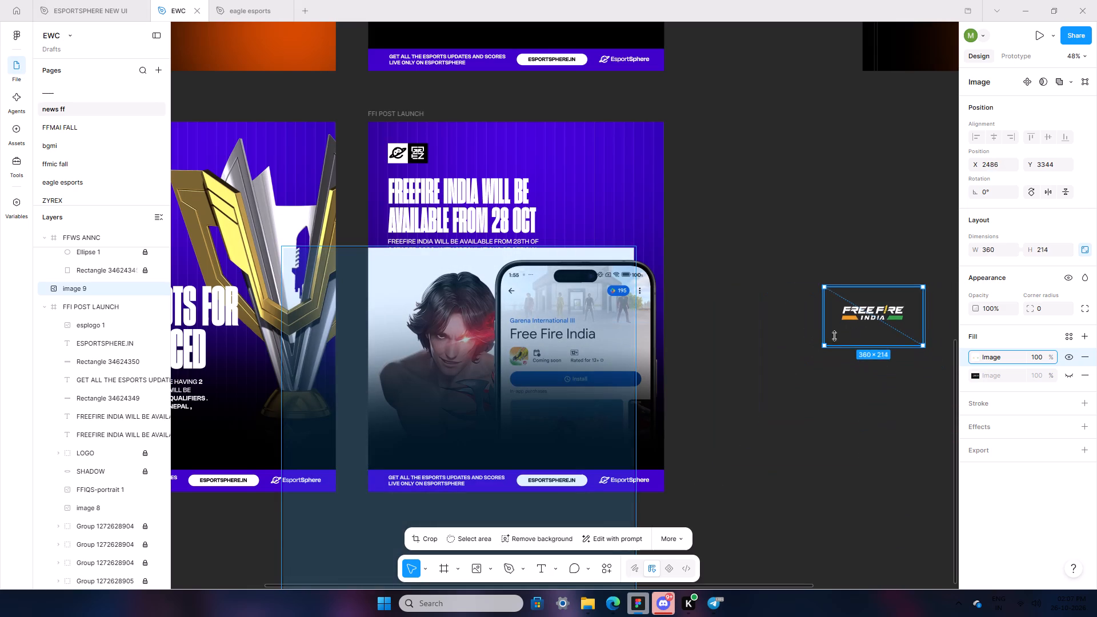
{"action": "left_click_drag", "start_coordinate": [834, 336], "coordinate": [846, 330]}
{"action": "left_click_drag", "start_coordinate": [867, 307], "coordinate": [748, 243]}
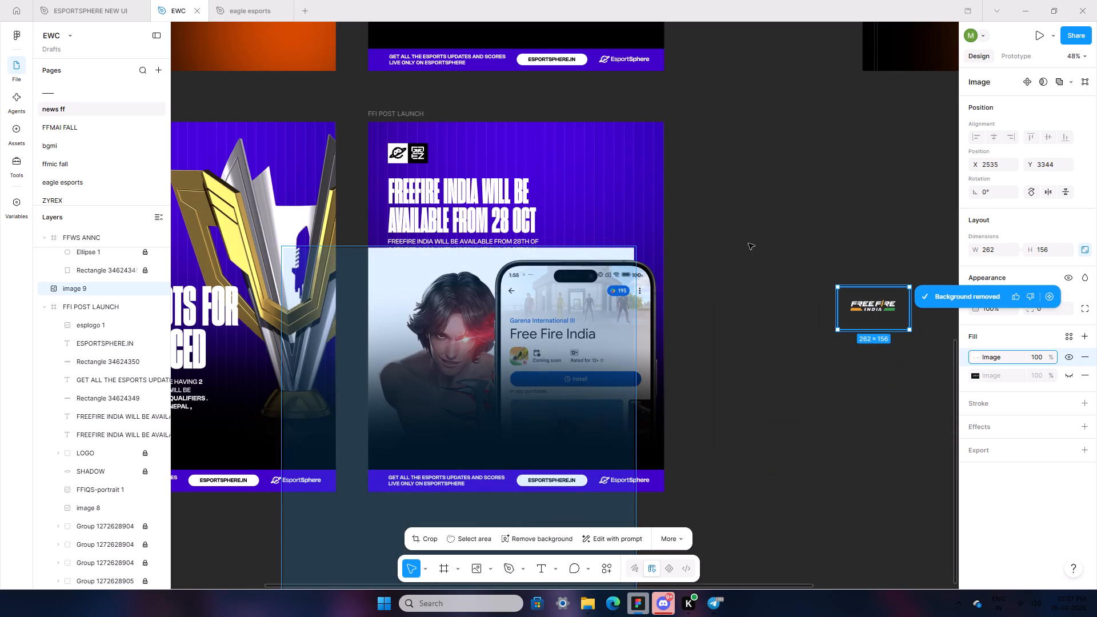
{"action": "left_click_drag", "start_coordinate": [748, 243], "coordinate": [596, 155]}
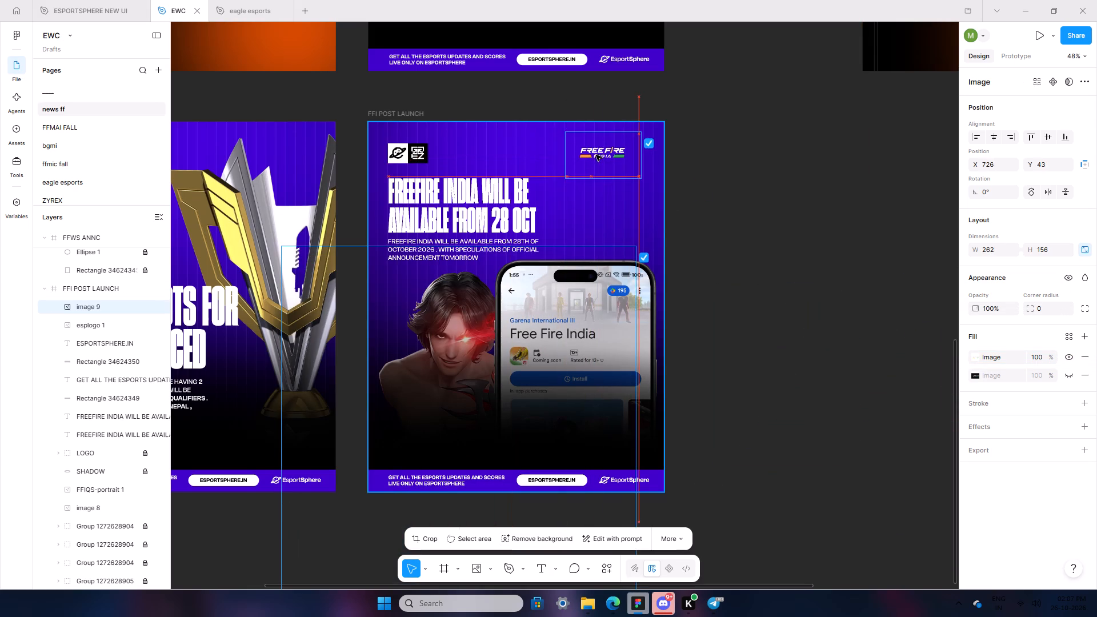
{"action": "left_click_drag", "start_coordinate": [596, 155], "coordinate": [616, 154]}
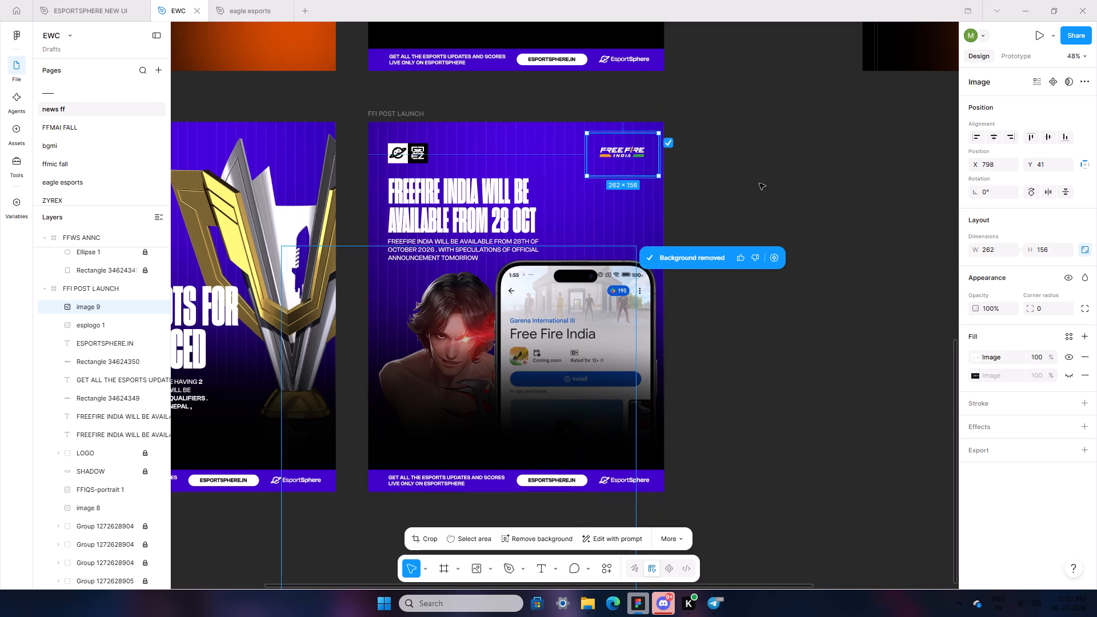
{"action": "left_click", "coordinate": [760, 183]}
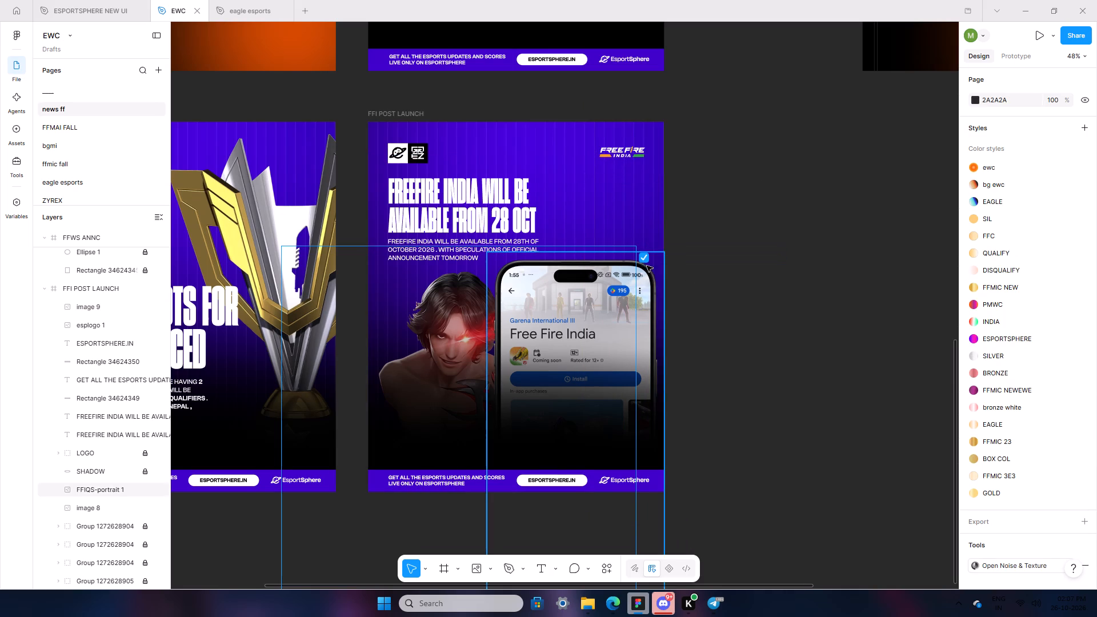
{"action": "double_click", "coordinate": [748, 402]}
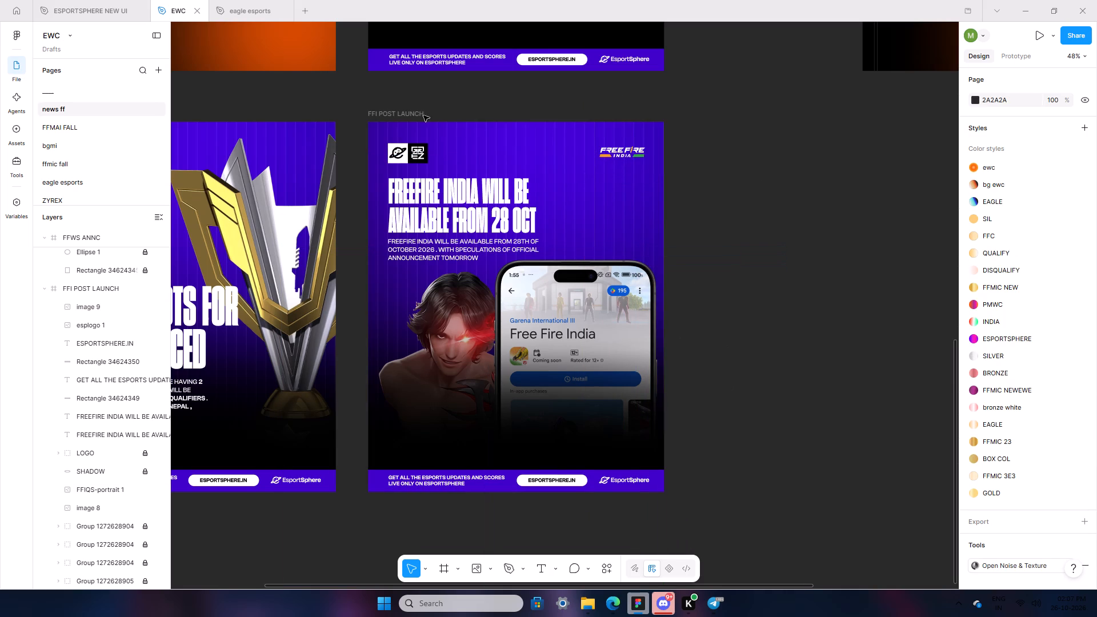
Export the FFI POST LAUNCH frame as a PNG at 4x.
{"action": "left_click", "coordinate": [408, 111]}
{"action": "scroll", "coordinate": [1096, 429], "scroll_direction": "down", "scroll_amount": 6}
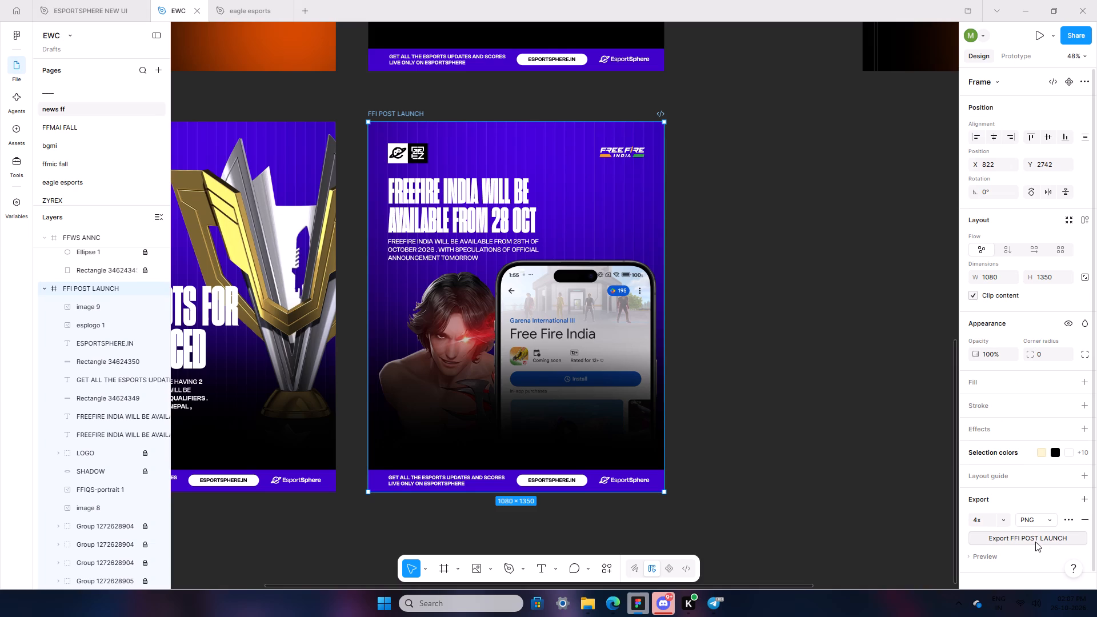
{"action": "left_click", "coordinate": [1034, 540]}
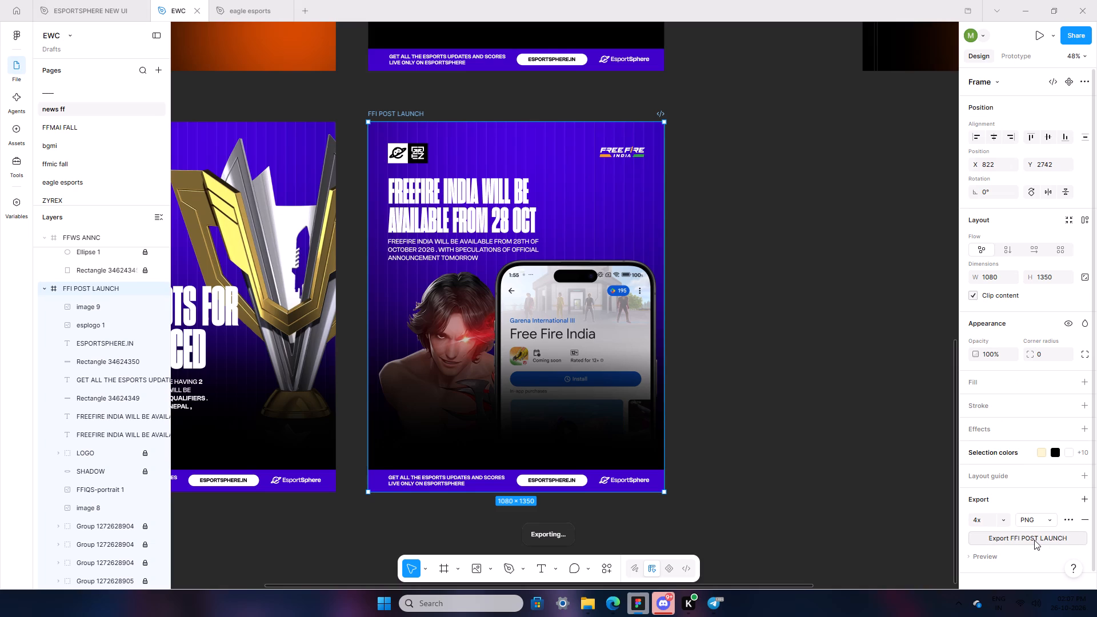